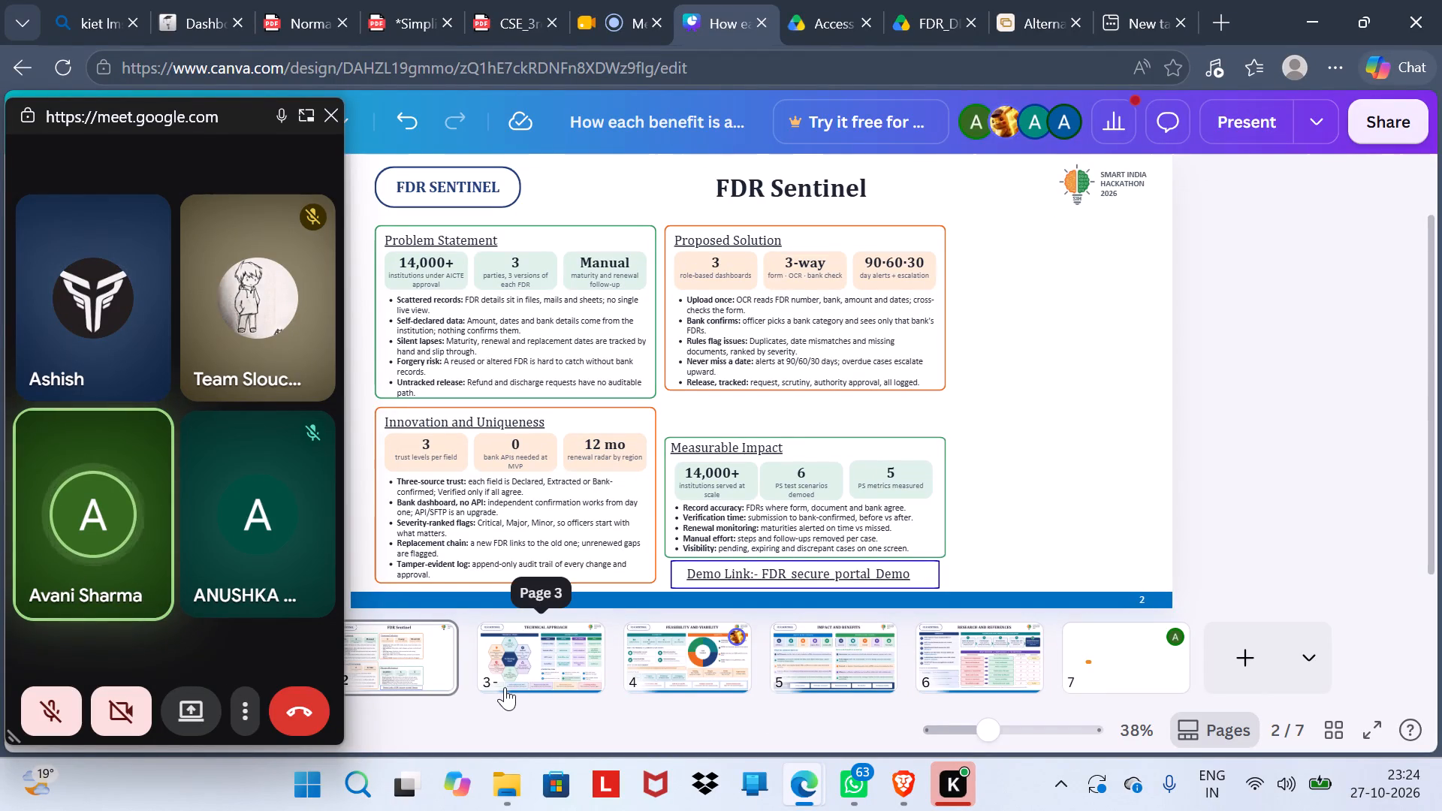
# Review the FDR Sentinel slides from page 3 through page 7, returning to the research and references slide on page 6.
pyautogui.click(532, 653)
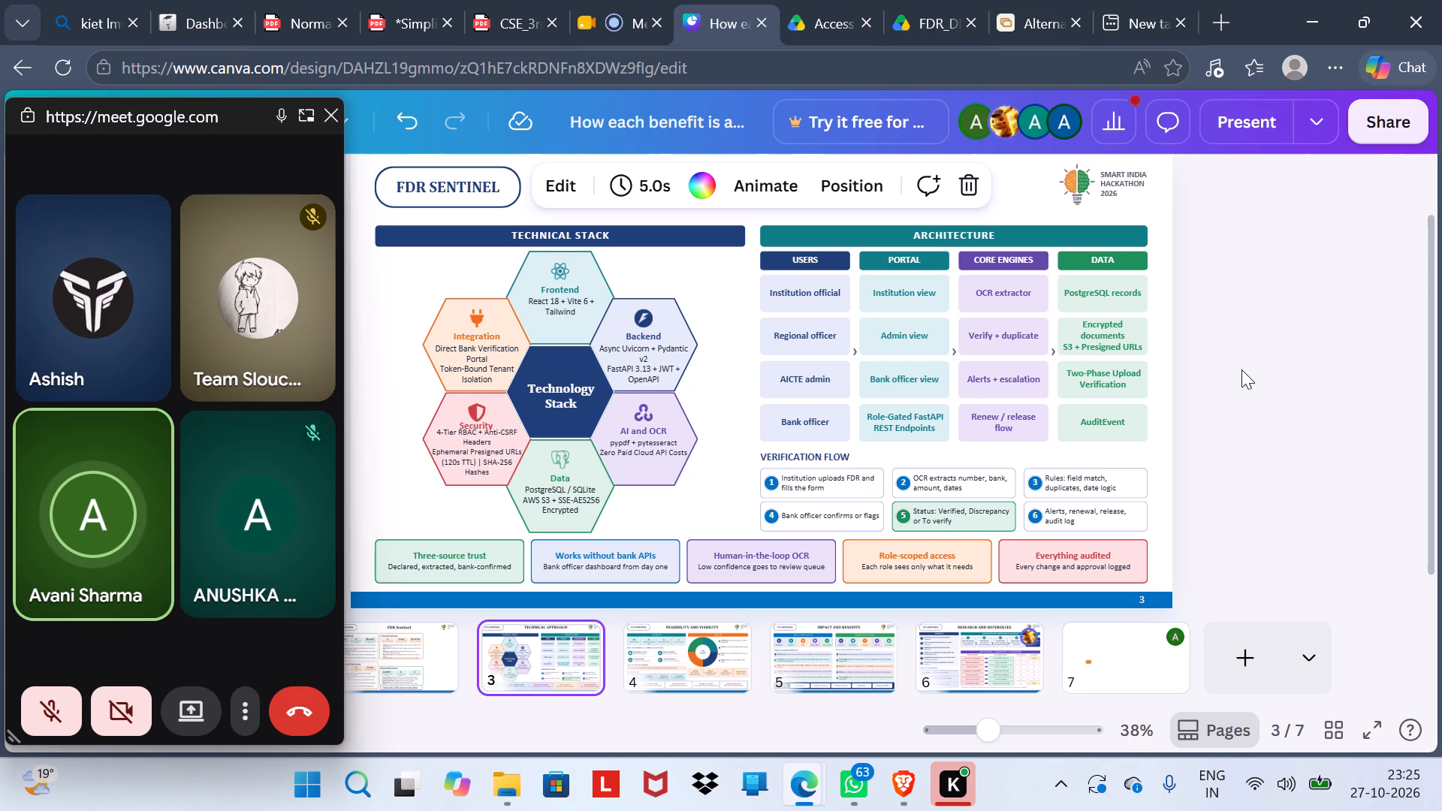
pyautogui.press('Right')
pyautogui.press('Right')
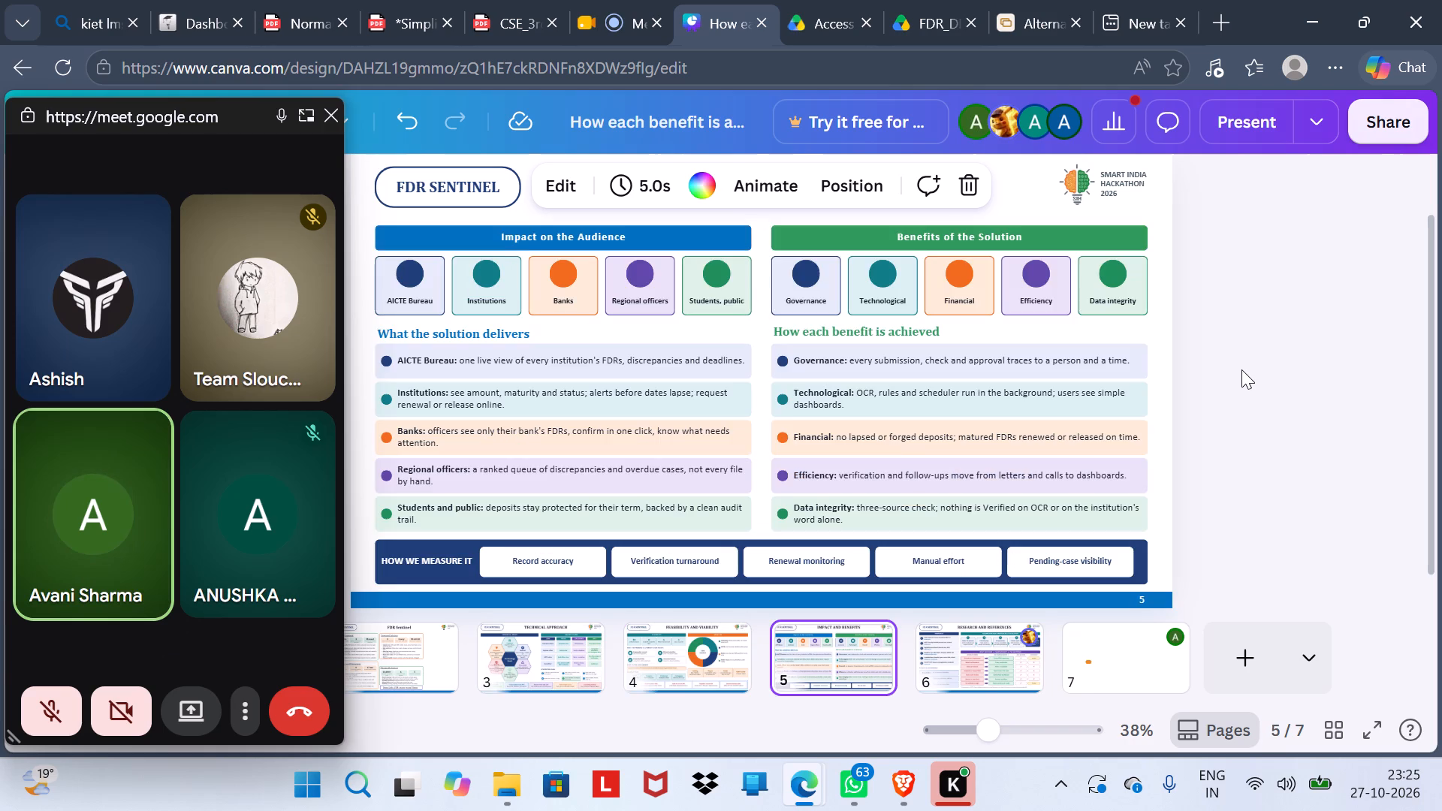
pyautogui.press('Right')
pyautogui.press('Right')
pyautogui.press('Right')
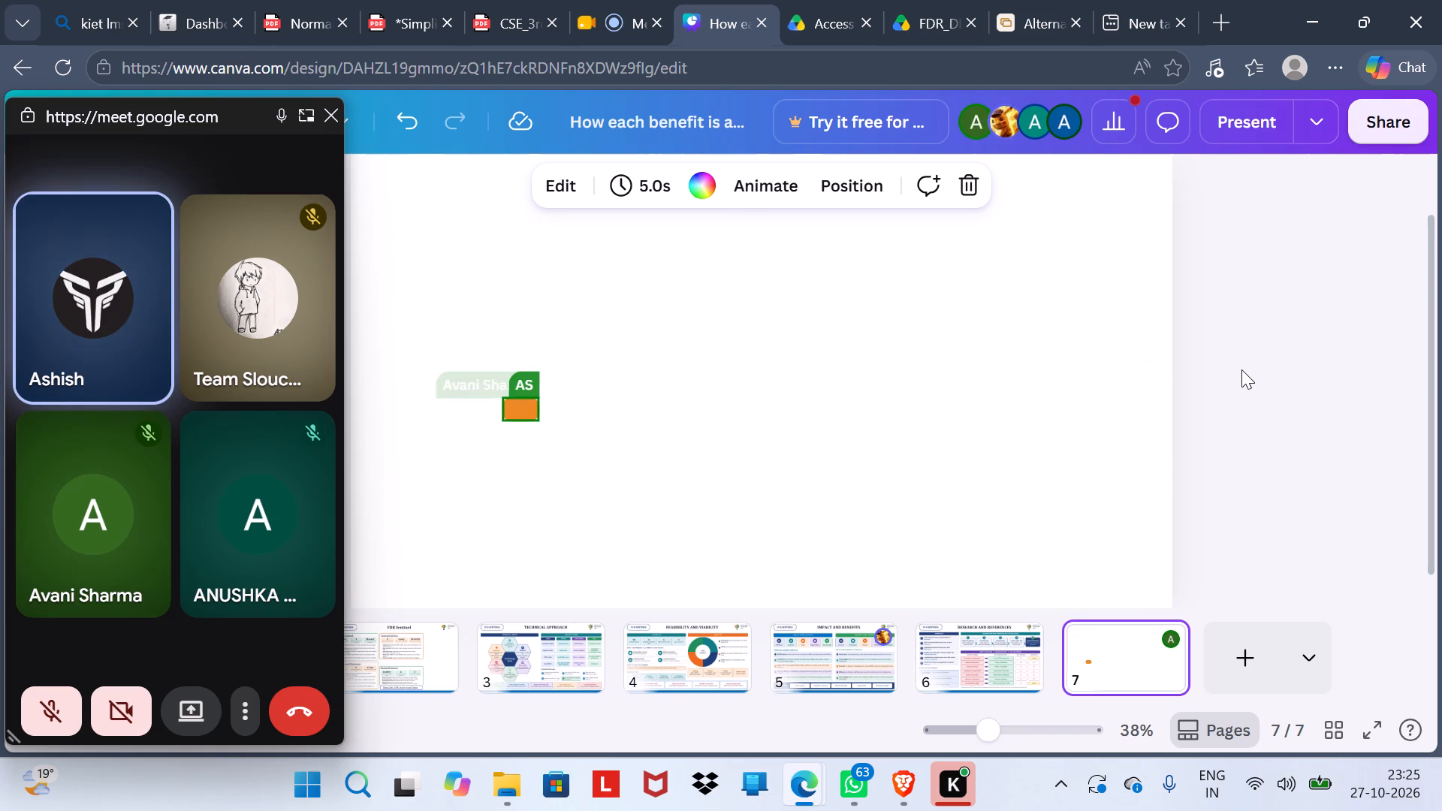
pyautogui.press('Left')
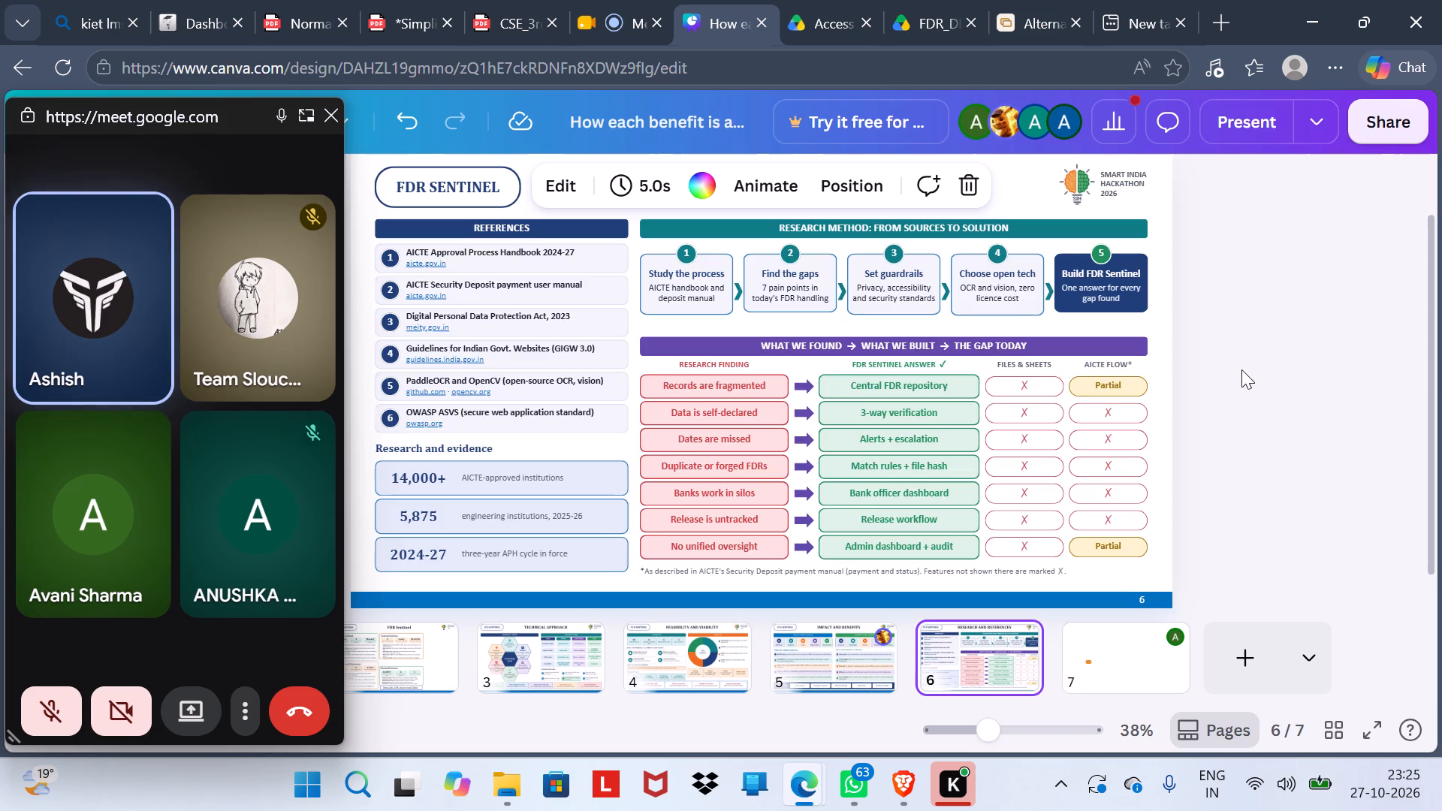
pyautogui.press('Right')
pyautogui.press('Left')
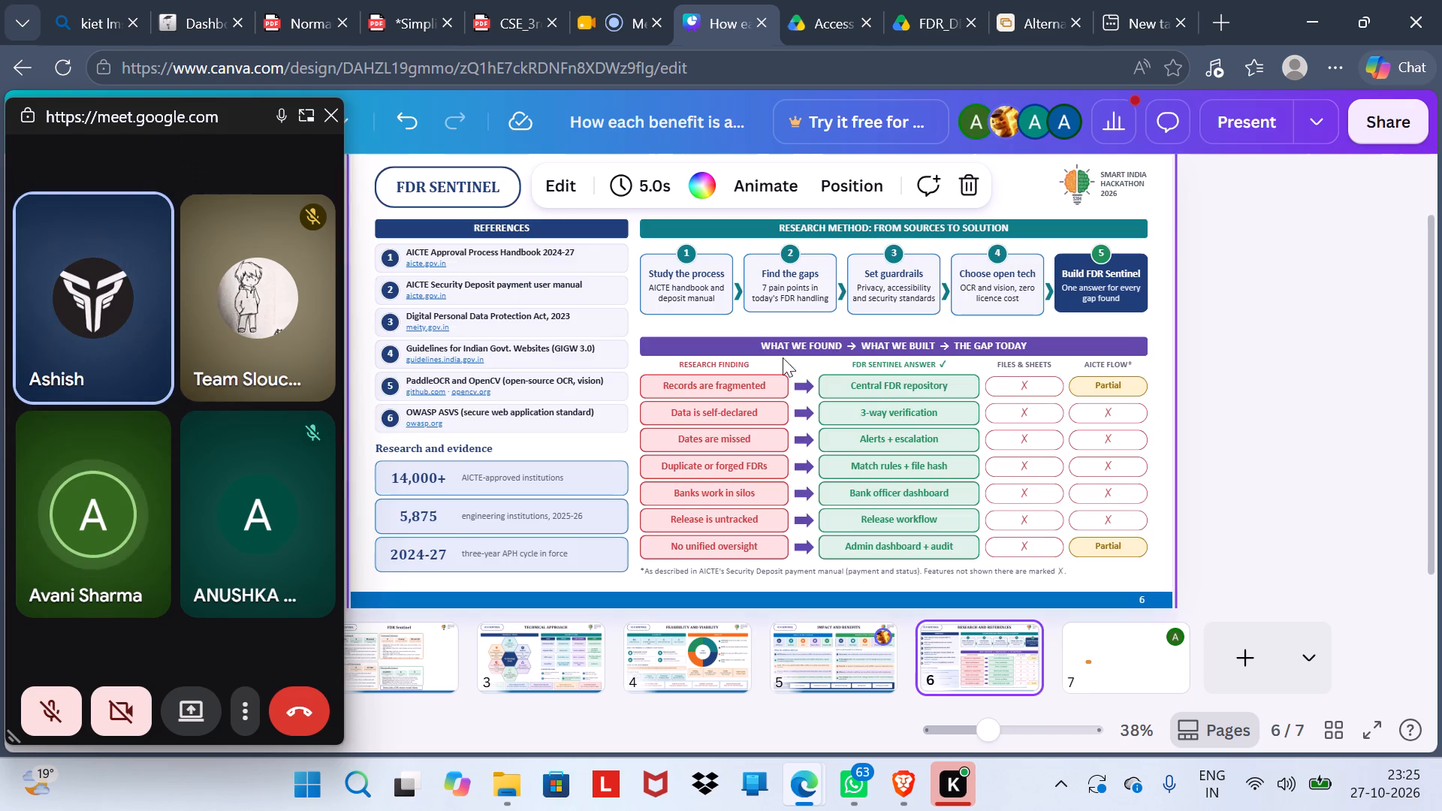
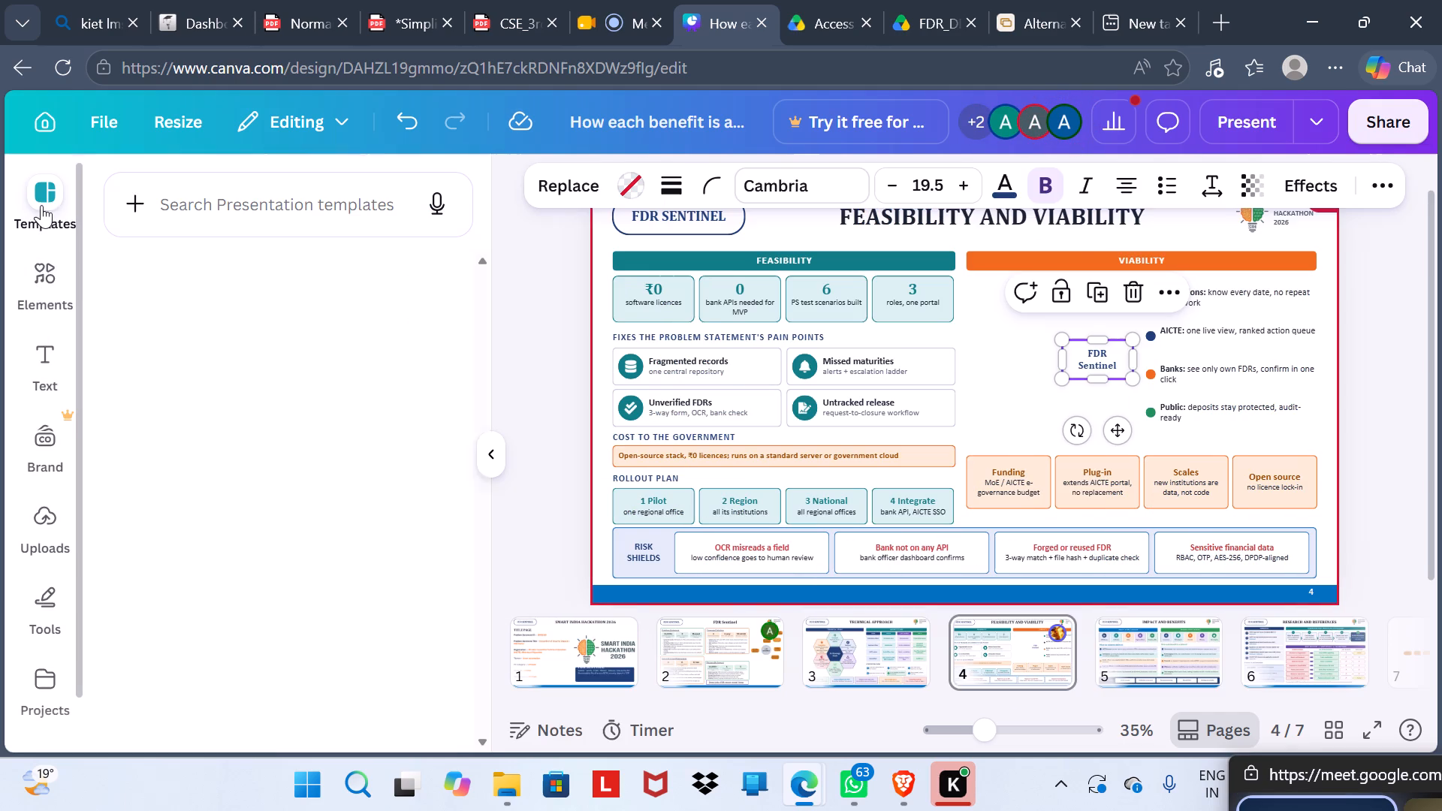
# Search the design elements for "text box" and browse the results.
pyautogui.click(41, 282)
pyautogui.click(205, 210)
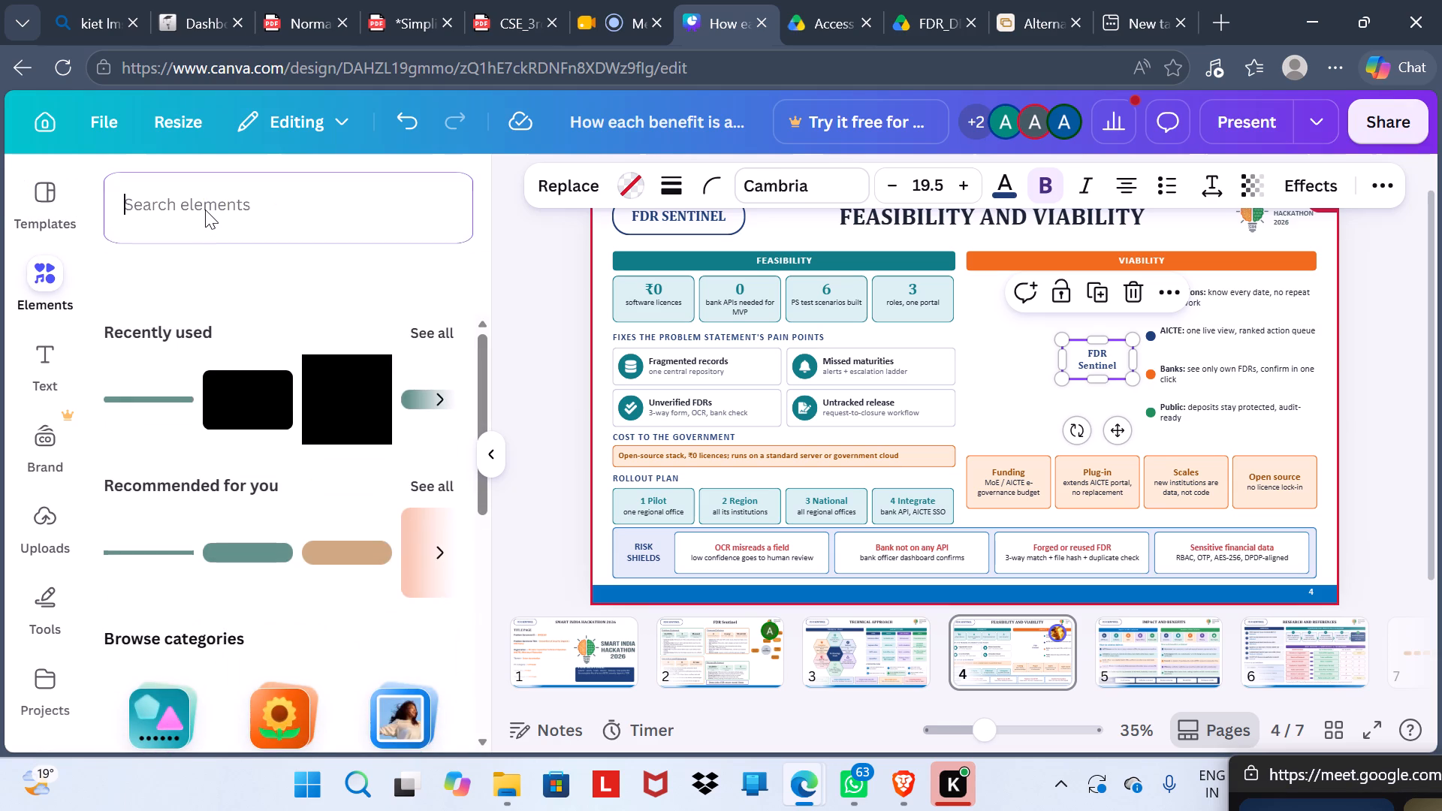
pyautogui.write('text box')
pyautogui.press('Return')
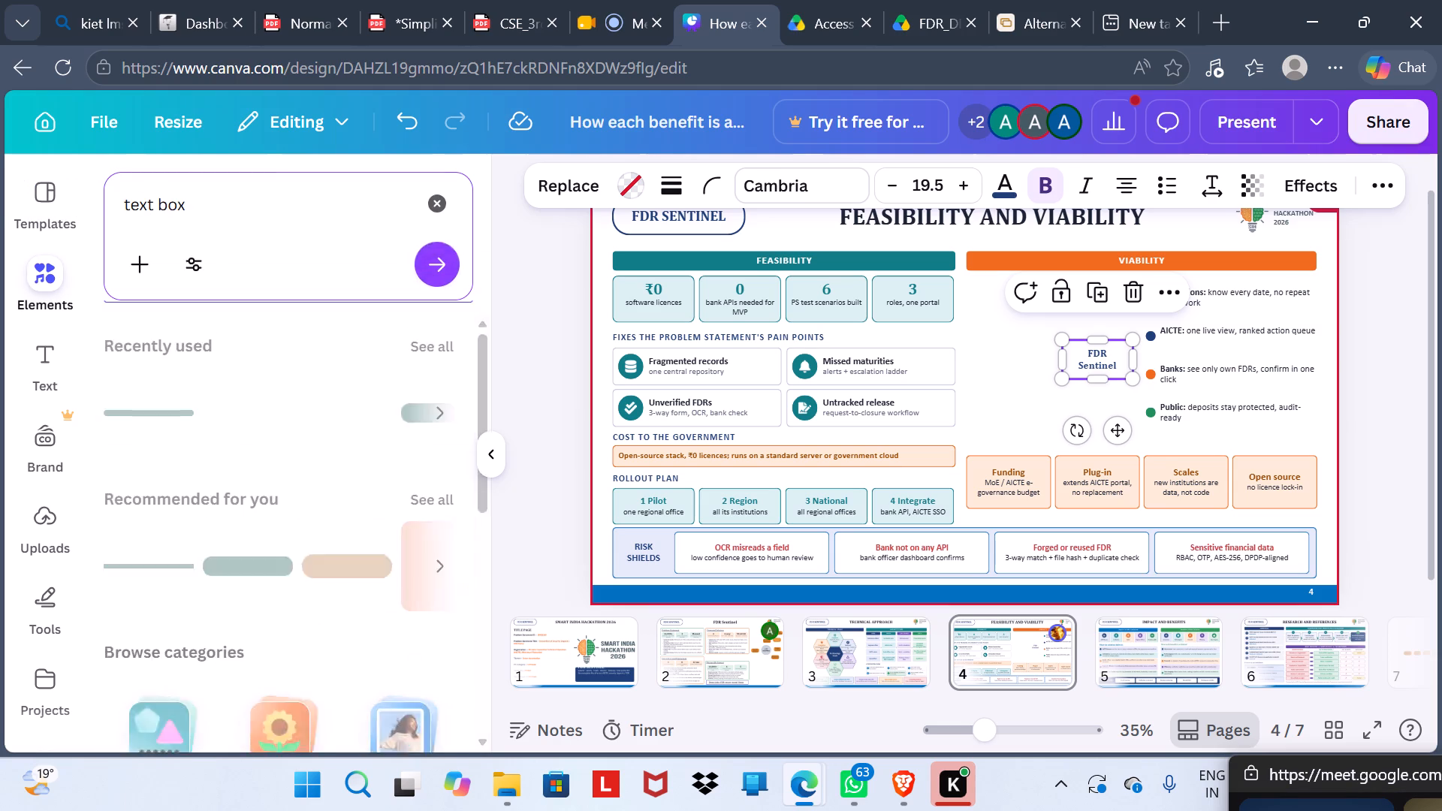
pyautogui.scroll(-1, 177, 555)
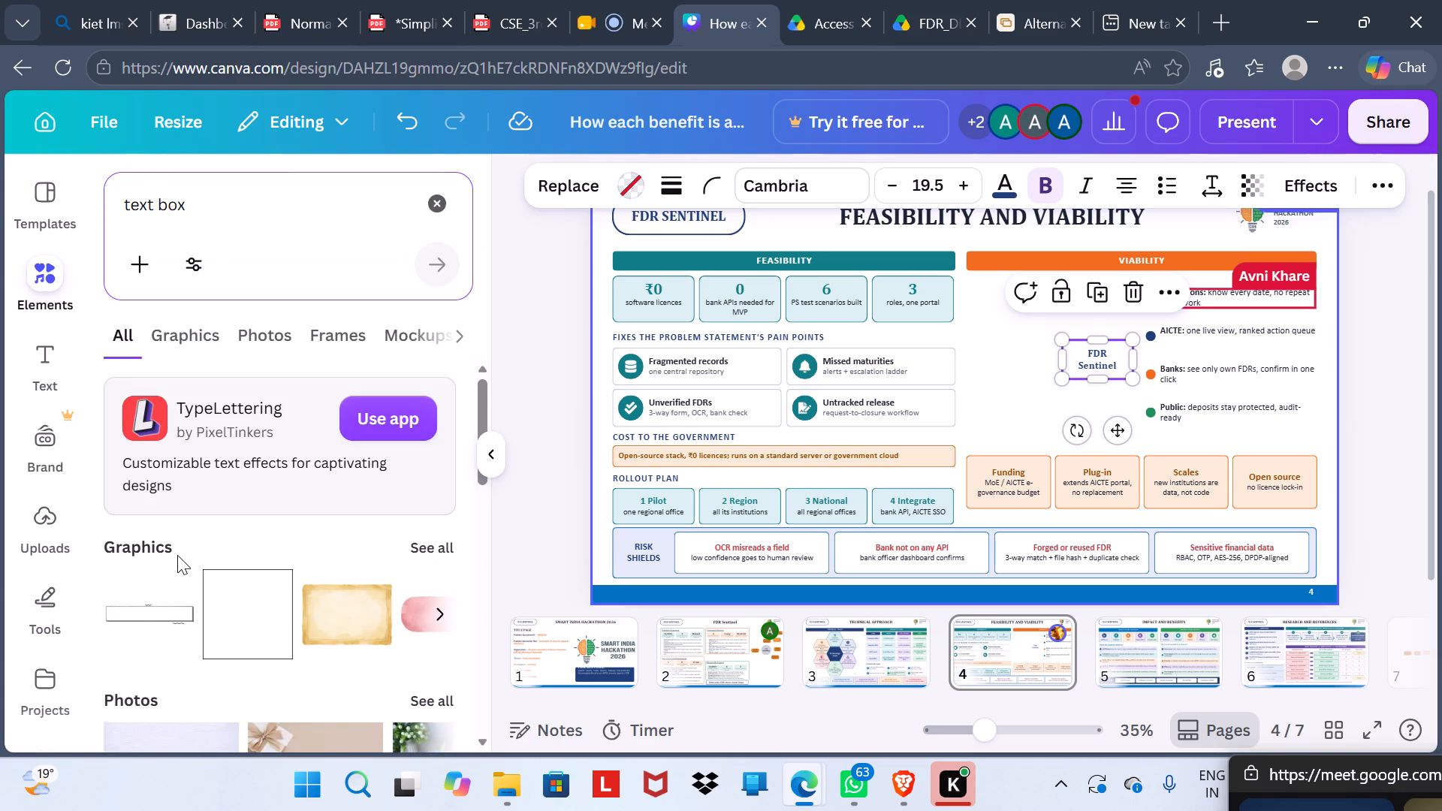
pyautogui.scroll(-3, 177, 555)
pyautogui.scroll(4, 177, 555)
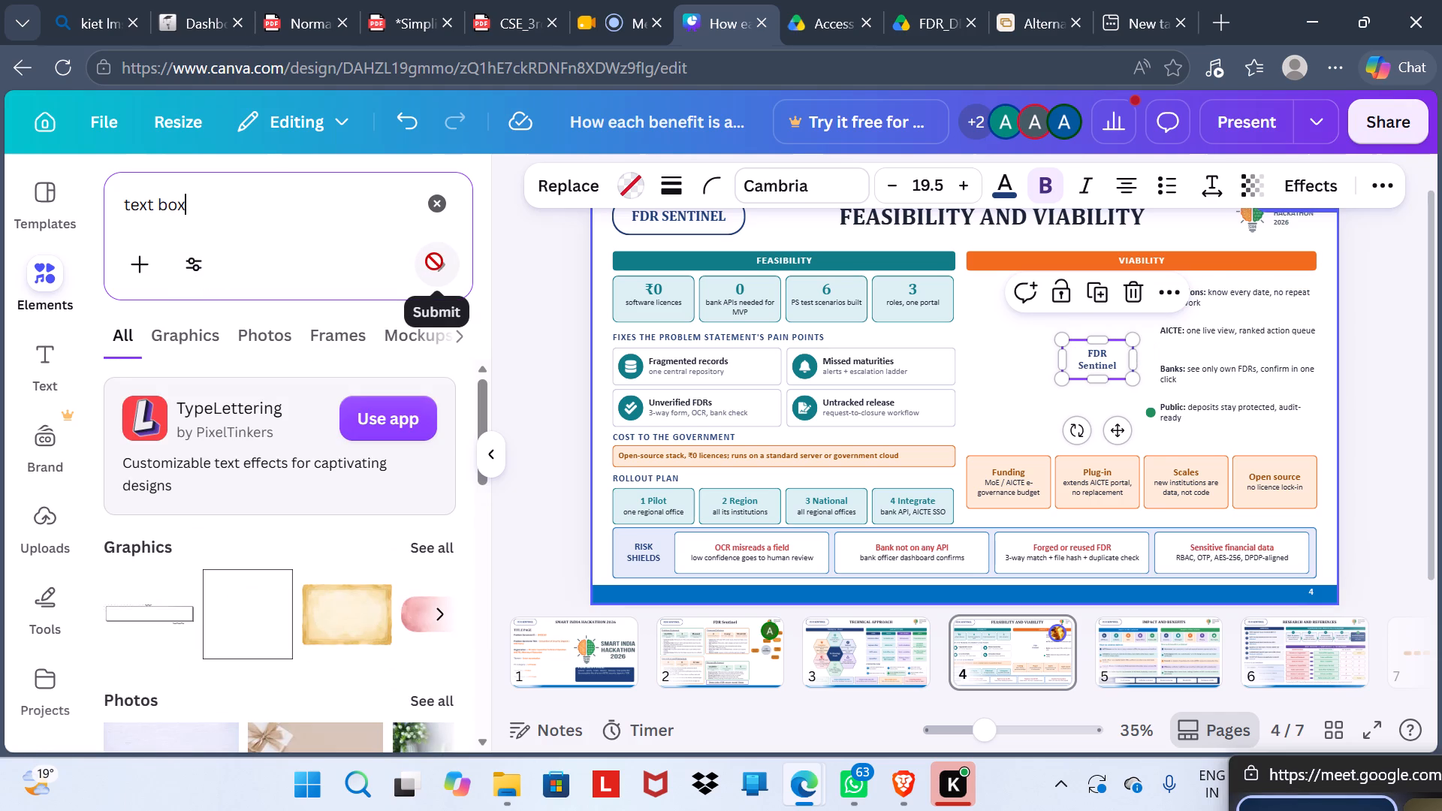
# Search the presentation templates for "text message".
pyautogui.click(222, 213)
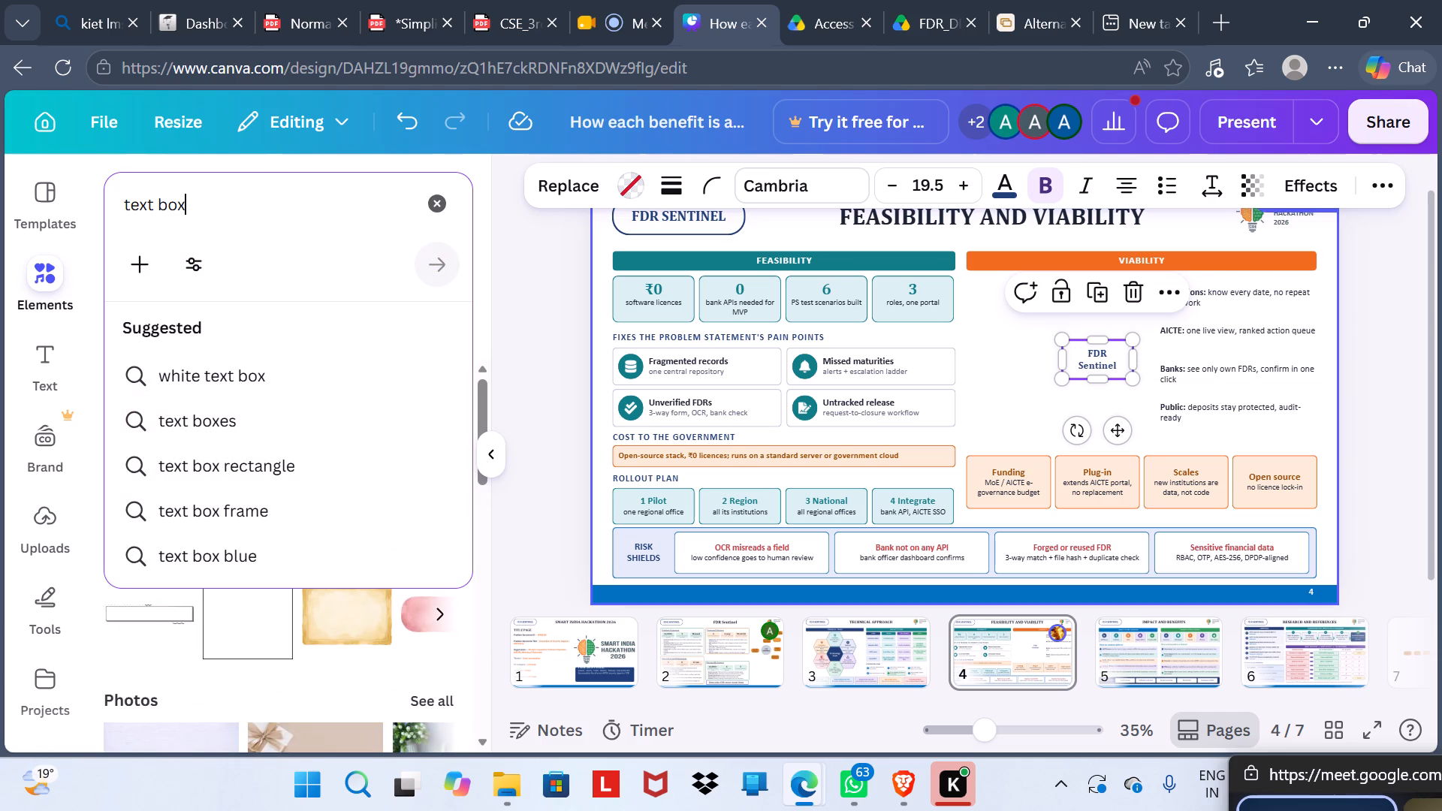
pyautogui.click(32, 193)
pyautogui.click(211, 213)
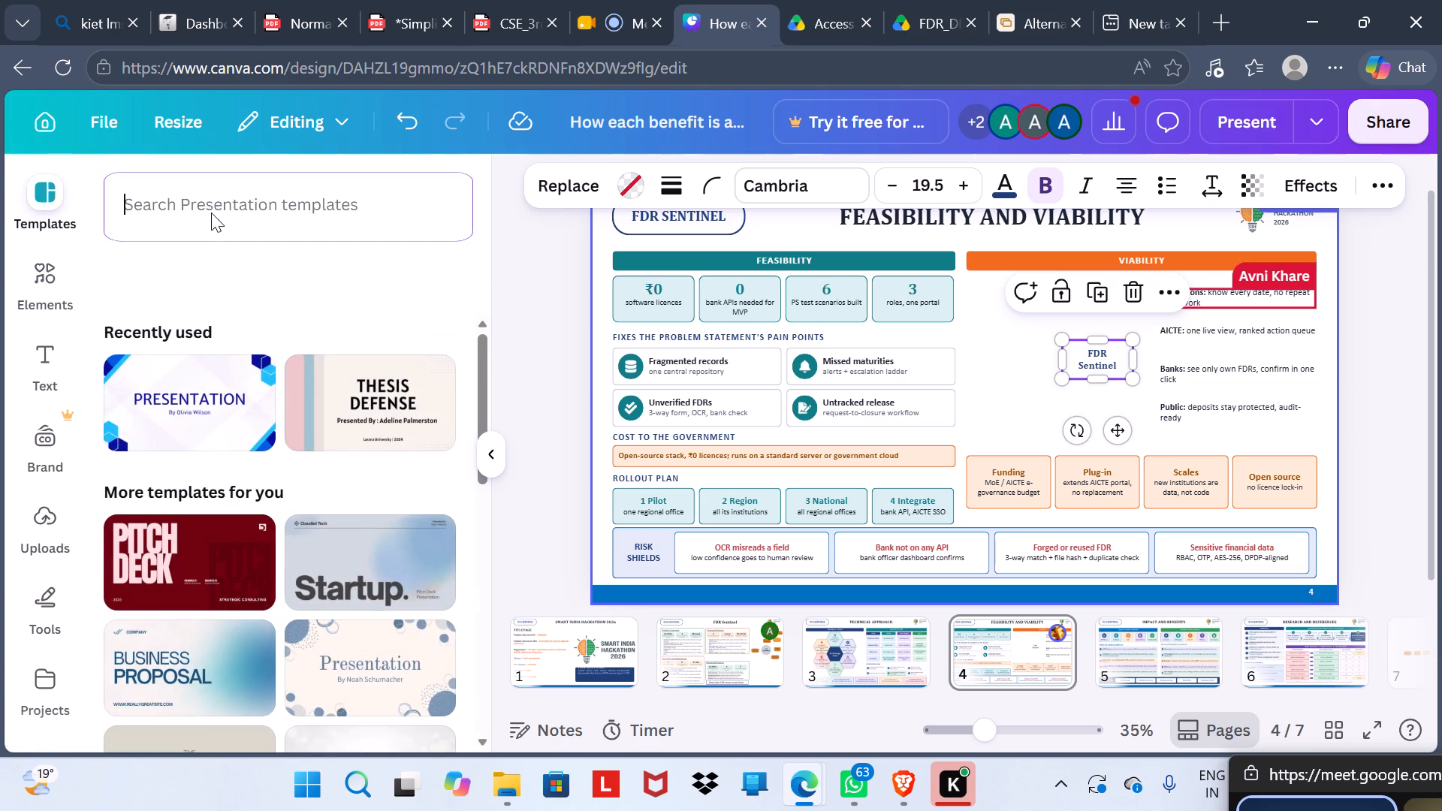
pyautogui.write('text')
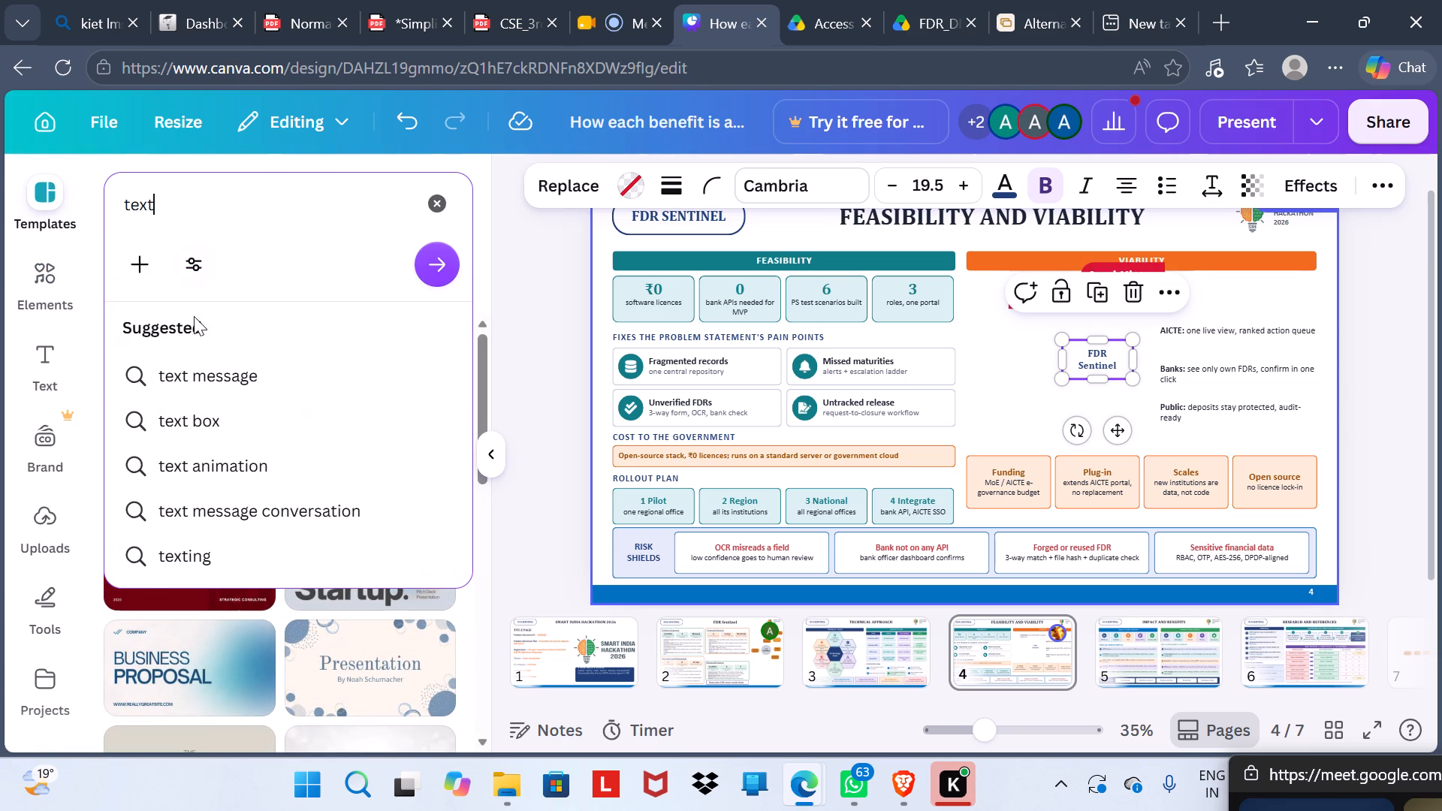
pyautogui.click(183, 369)
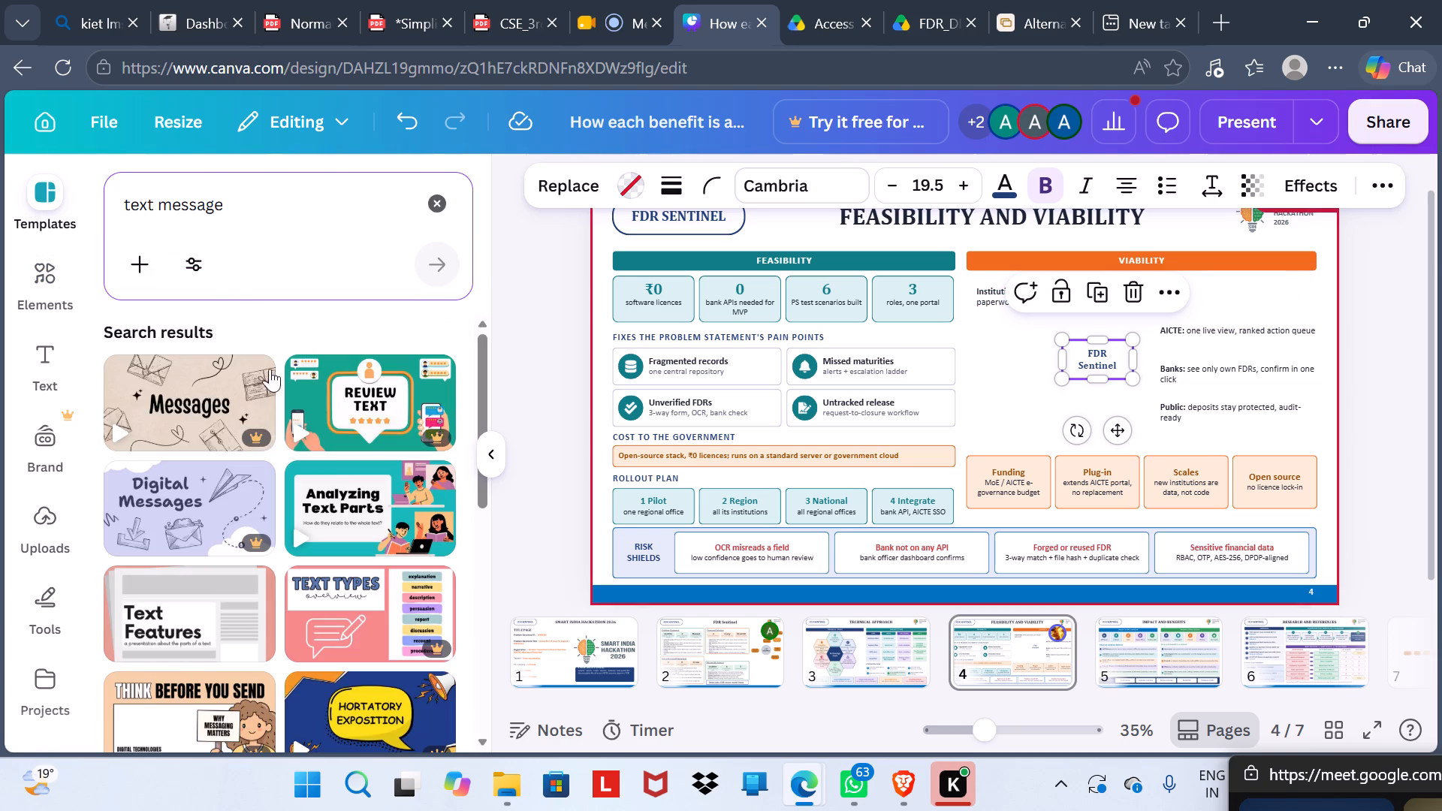
# Change the template search to "text box" and browse the results.
pyautogui.click(232, 228)
pyautogui.moveTo(232, 228); pyautogui.dragTo(192, 207)
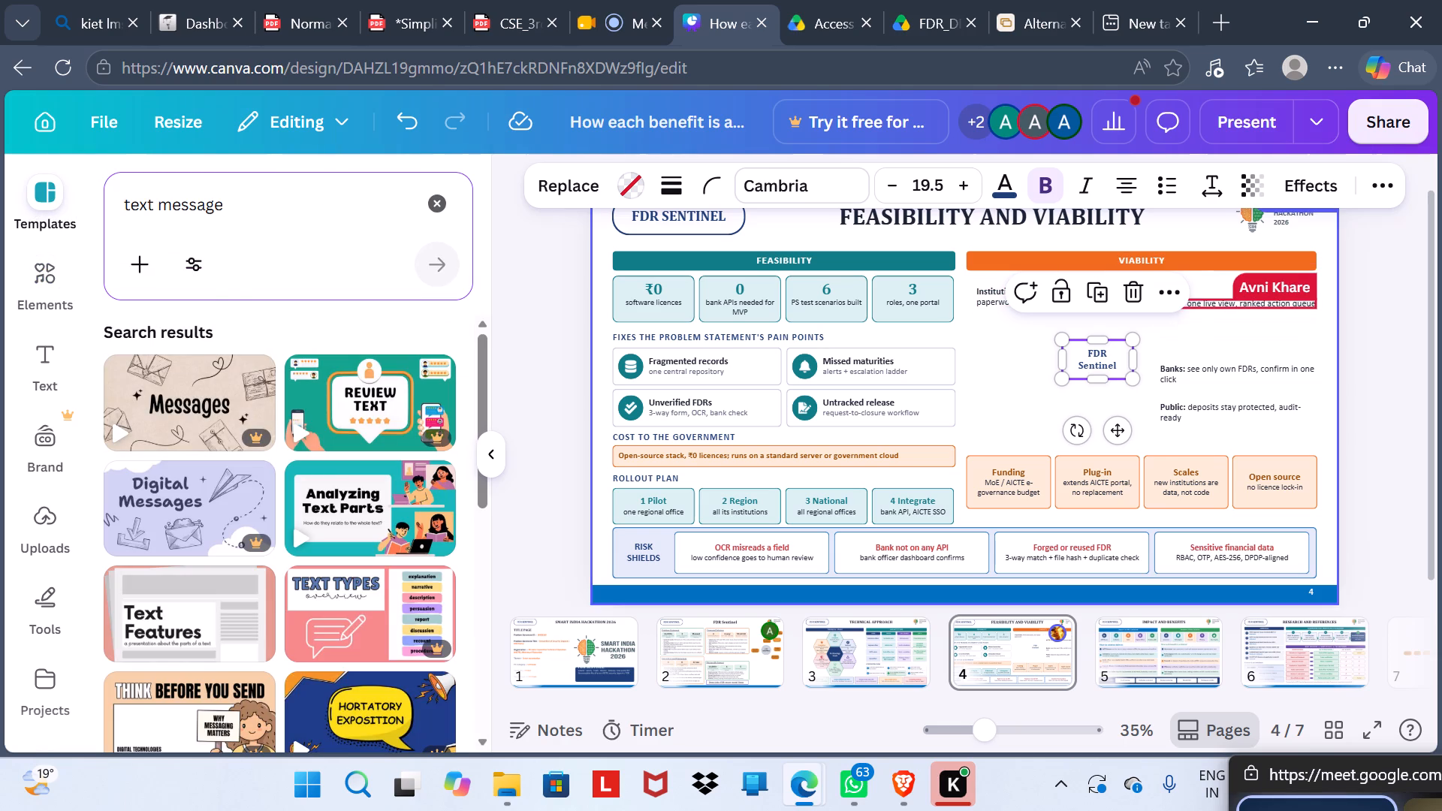
pyautogui.moveTo(192, 207); pyautogui.dragTo(230, 200)
pyautogui.moveTo(230, 200); pyautogui.dragTo(159, 202)
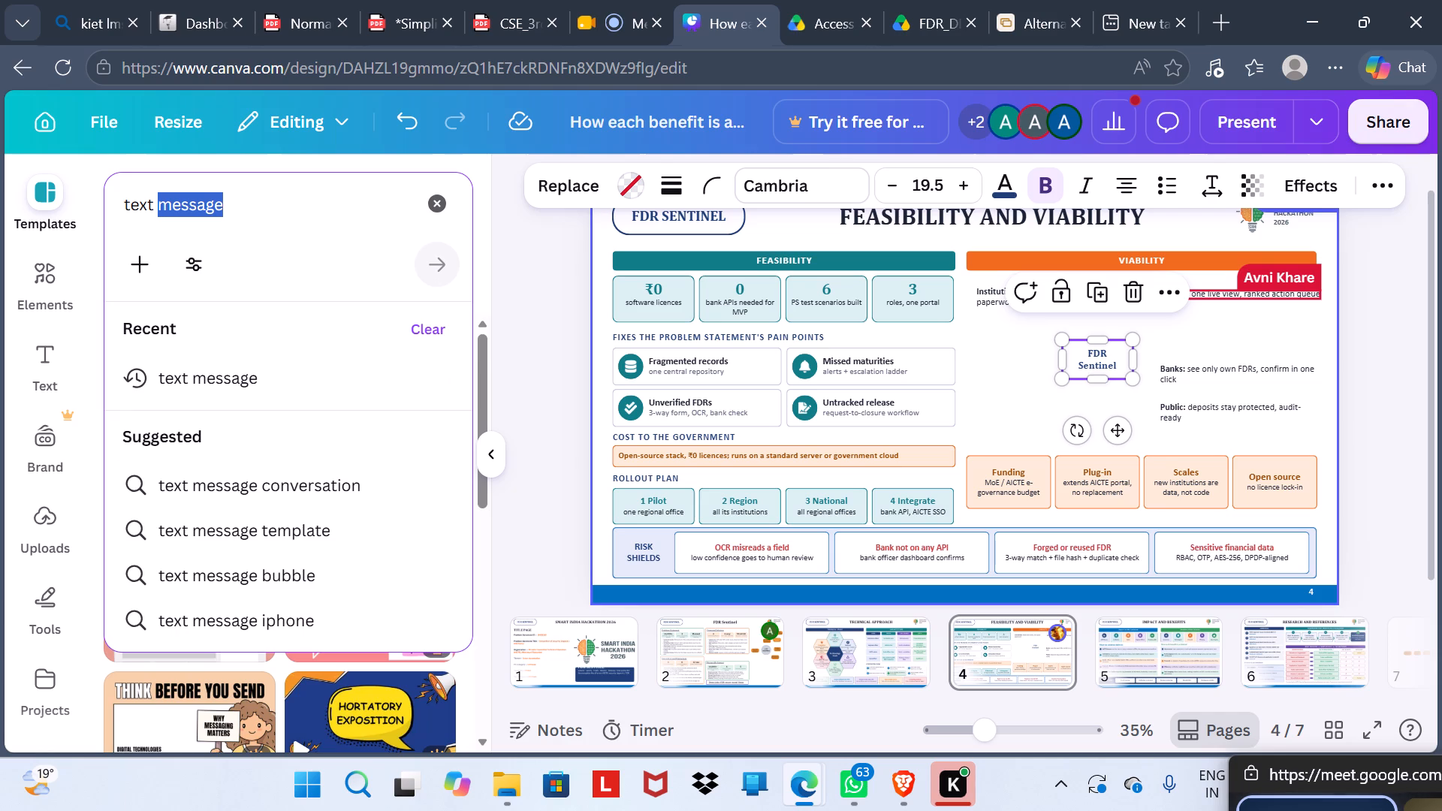
pyautogui.write('box')
pyautogui.press('Return')
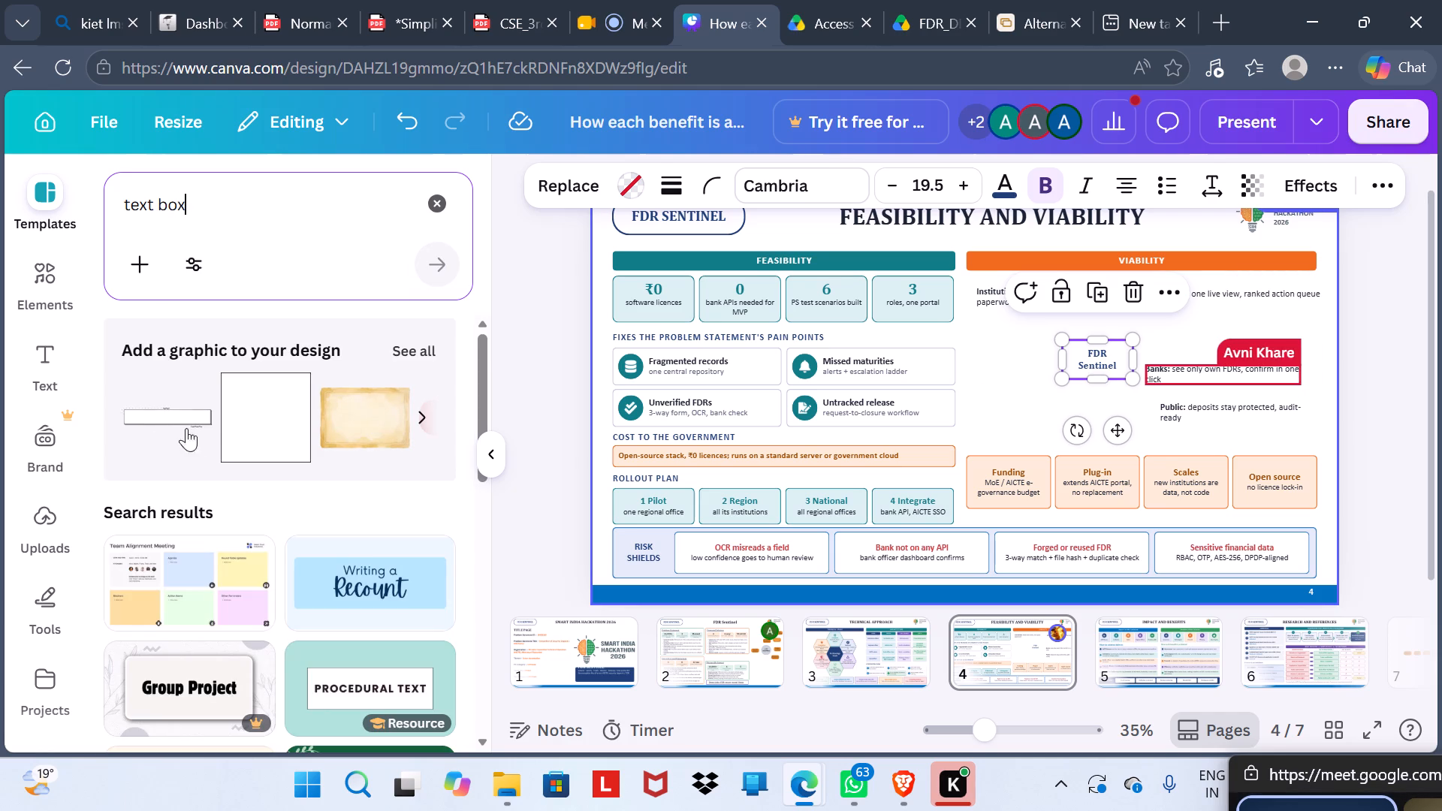
pyautogui.scroll(-3, 237, 509)
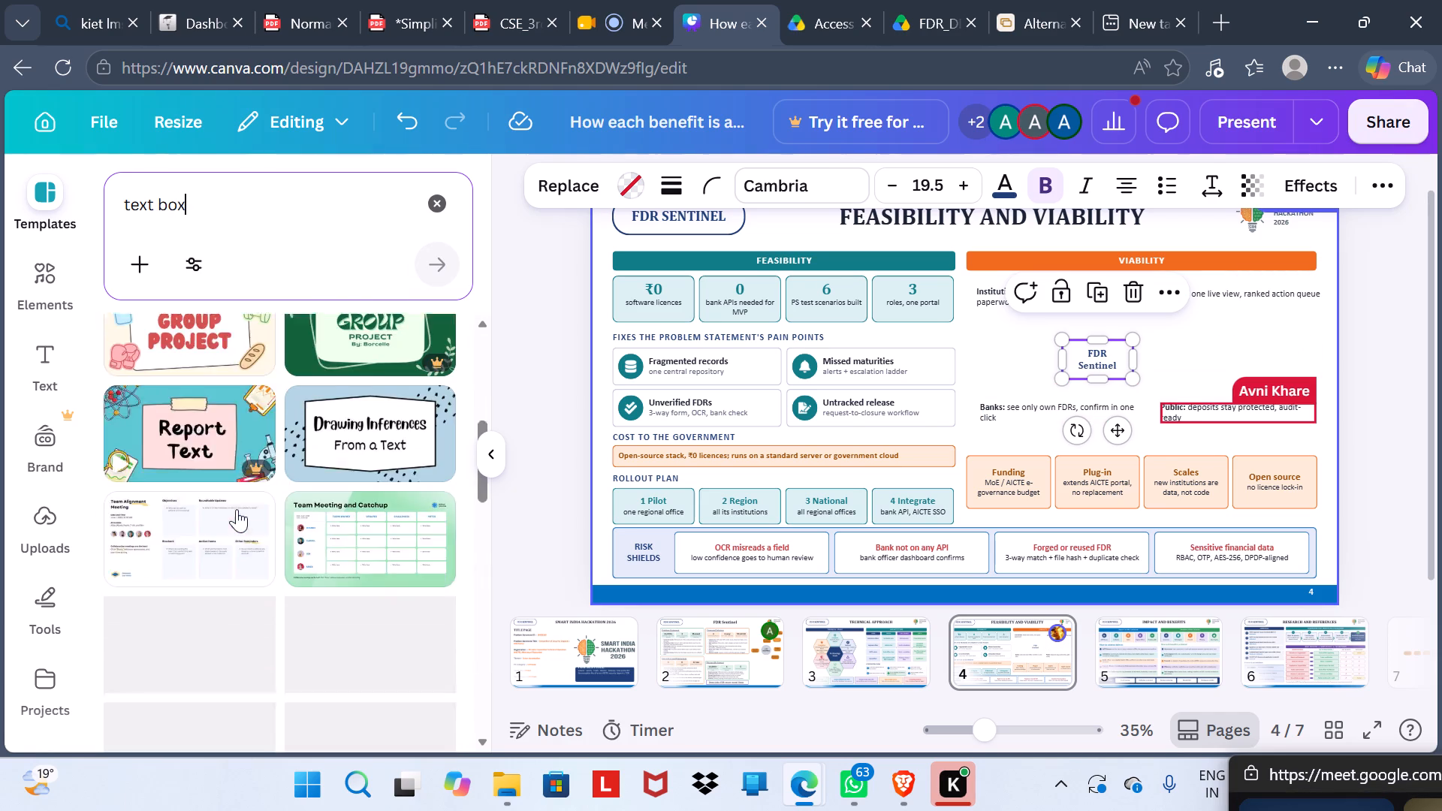
pyautogui.scroll(4, 237, 509)
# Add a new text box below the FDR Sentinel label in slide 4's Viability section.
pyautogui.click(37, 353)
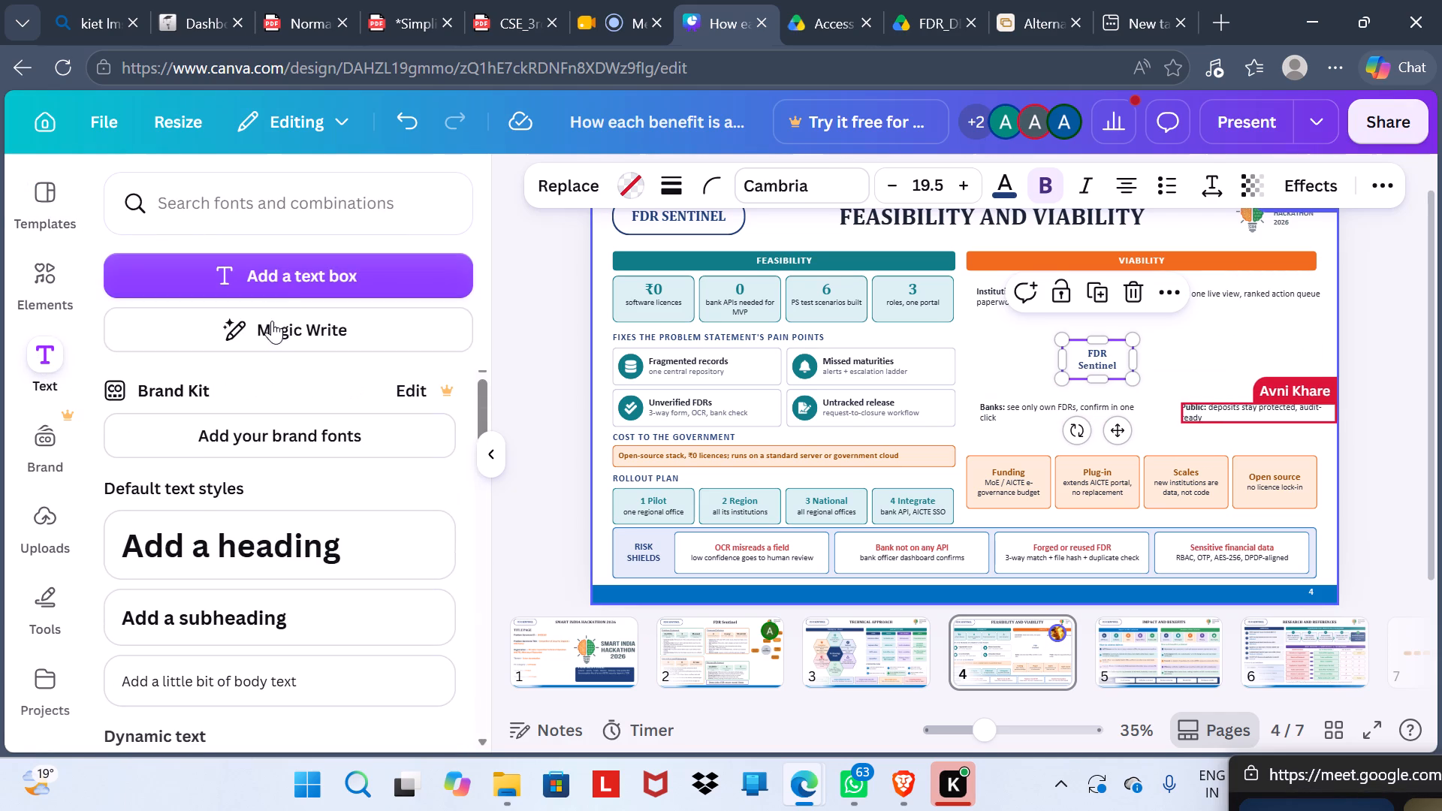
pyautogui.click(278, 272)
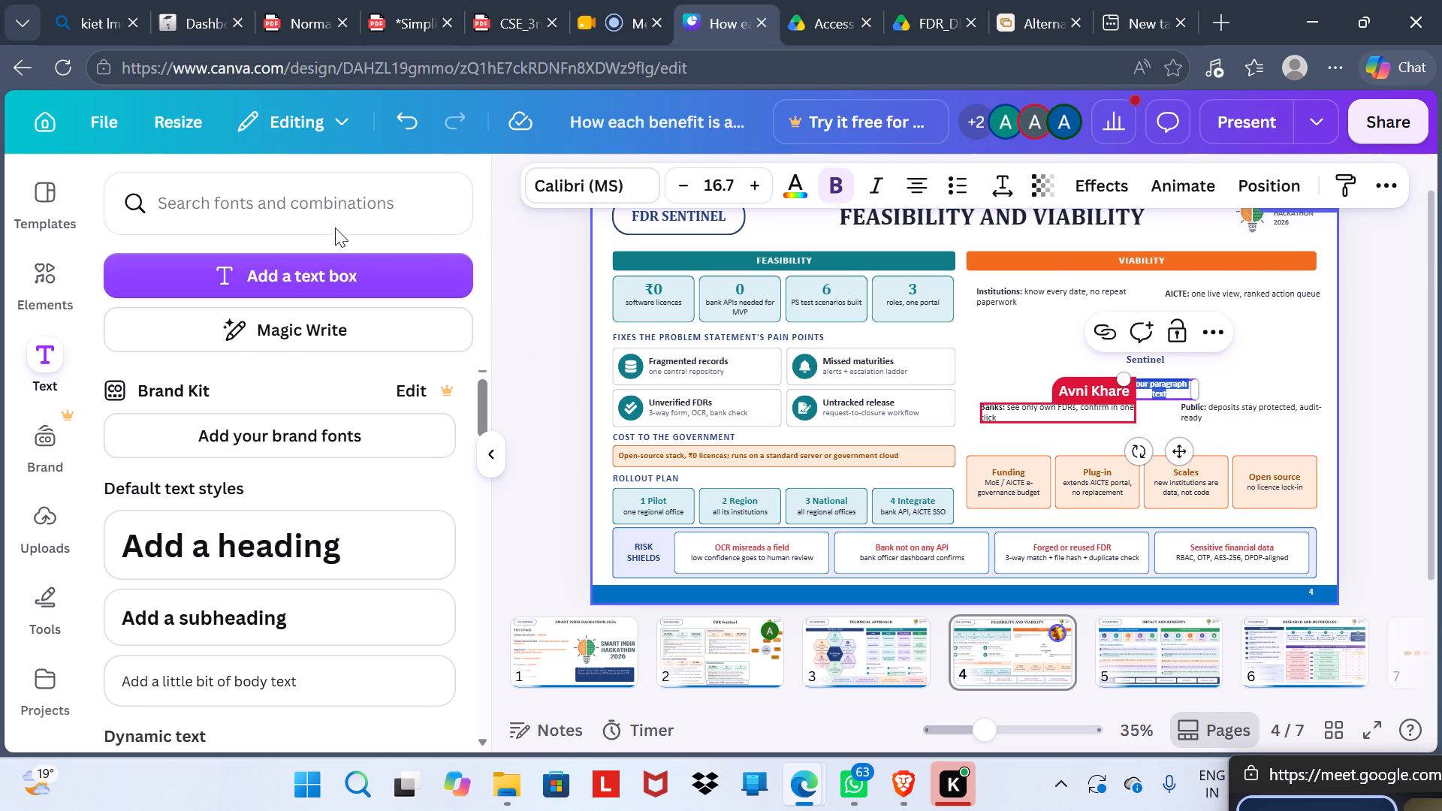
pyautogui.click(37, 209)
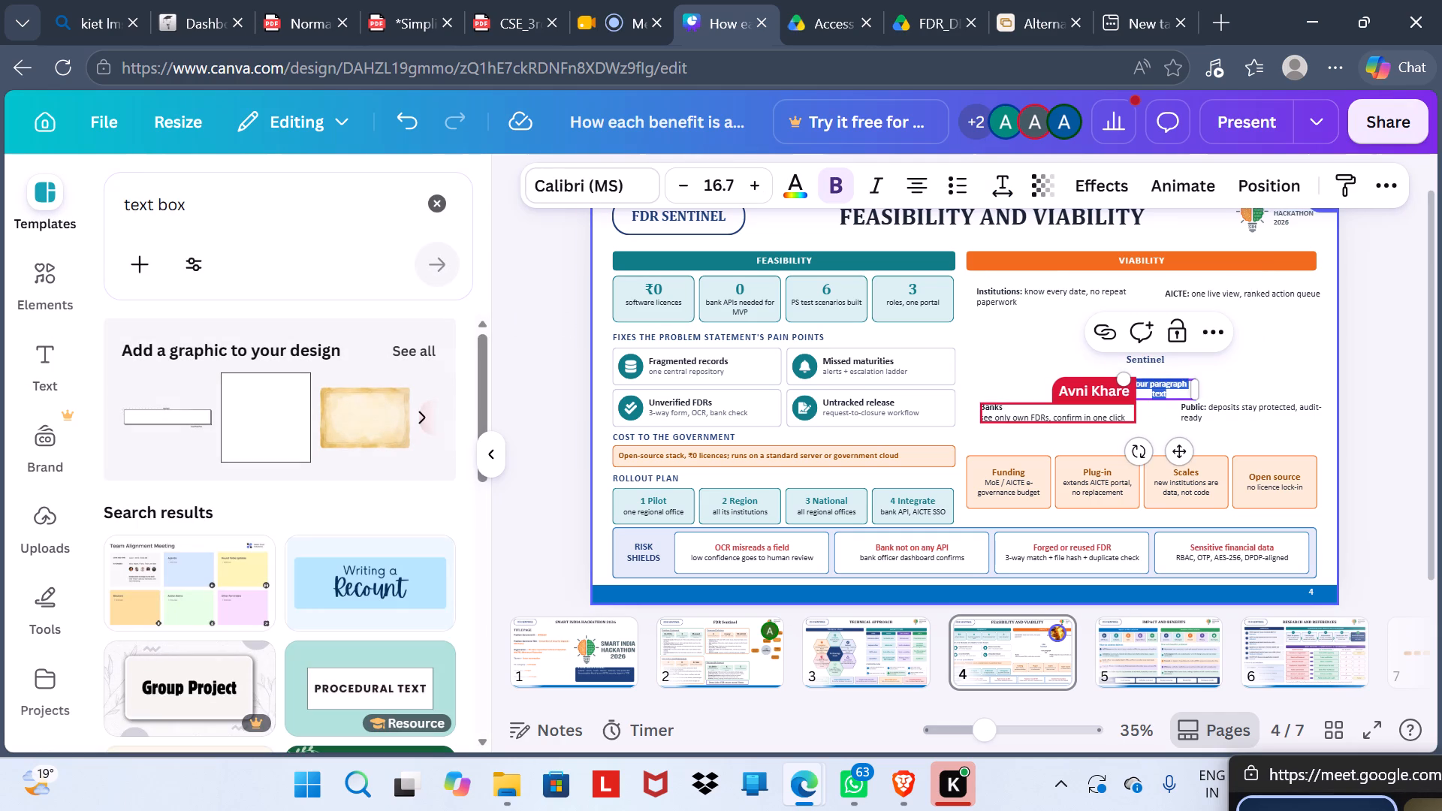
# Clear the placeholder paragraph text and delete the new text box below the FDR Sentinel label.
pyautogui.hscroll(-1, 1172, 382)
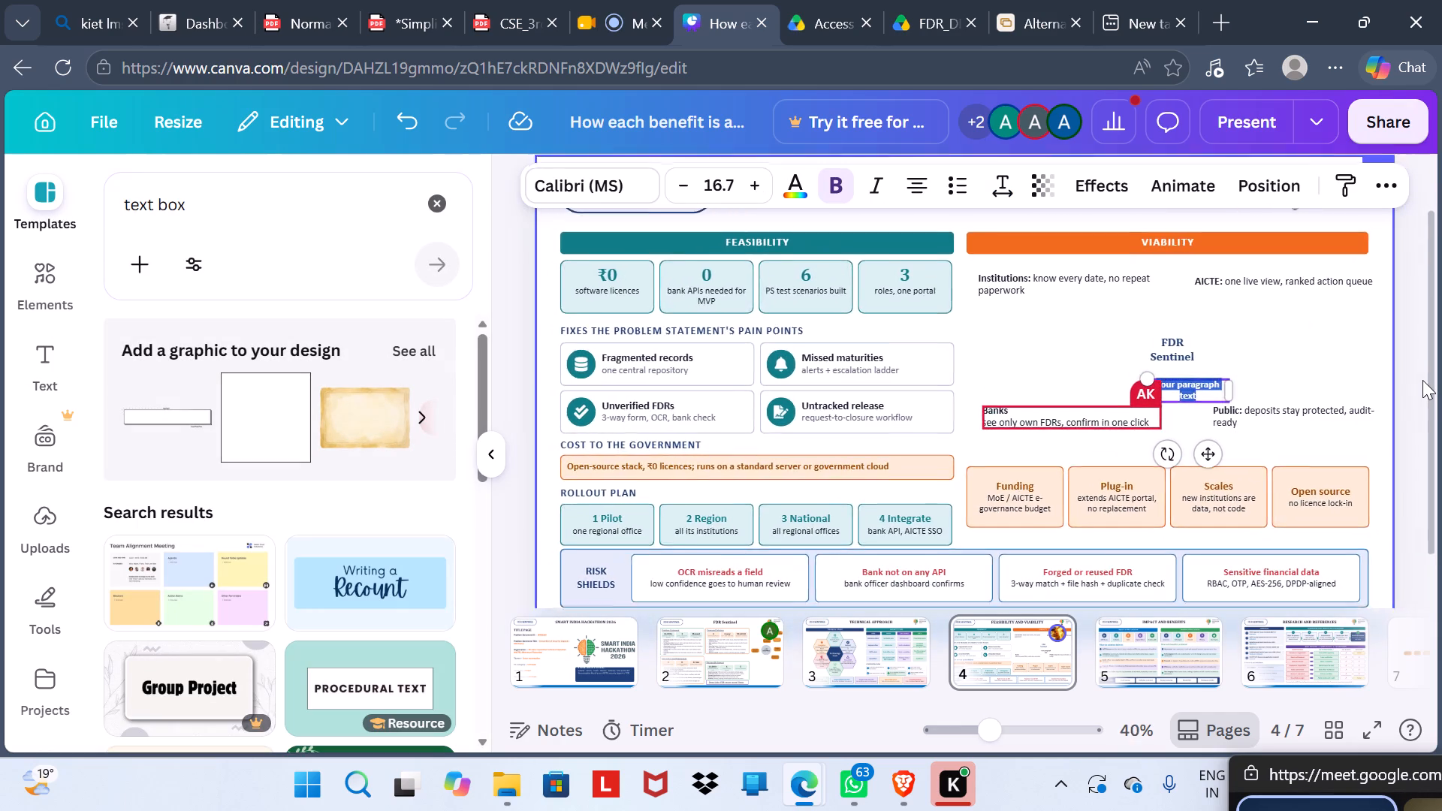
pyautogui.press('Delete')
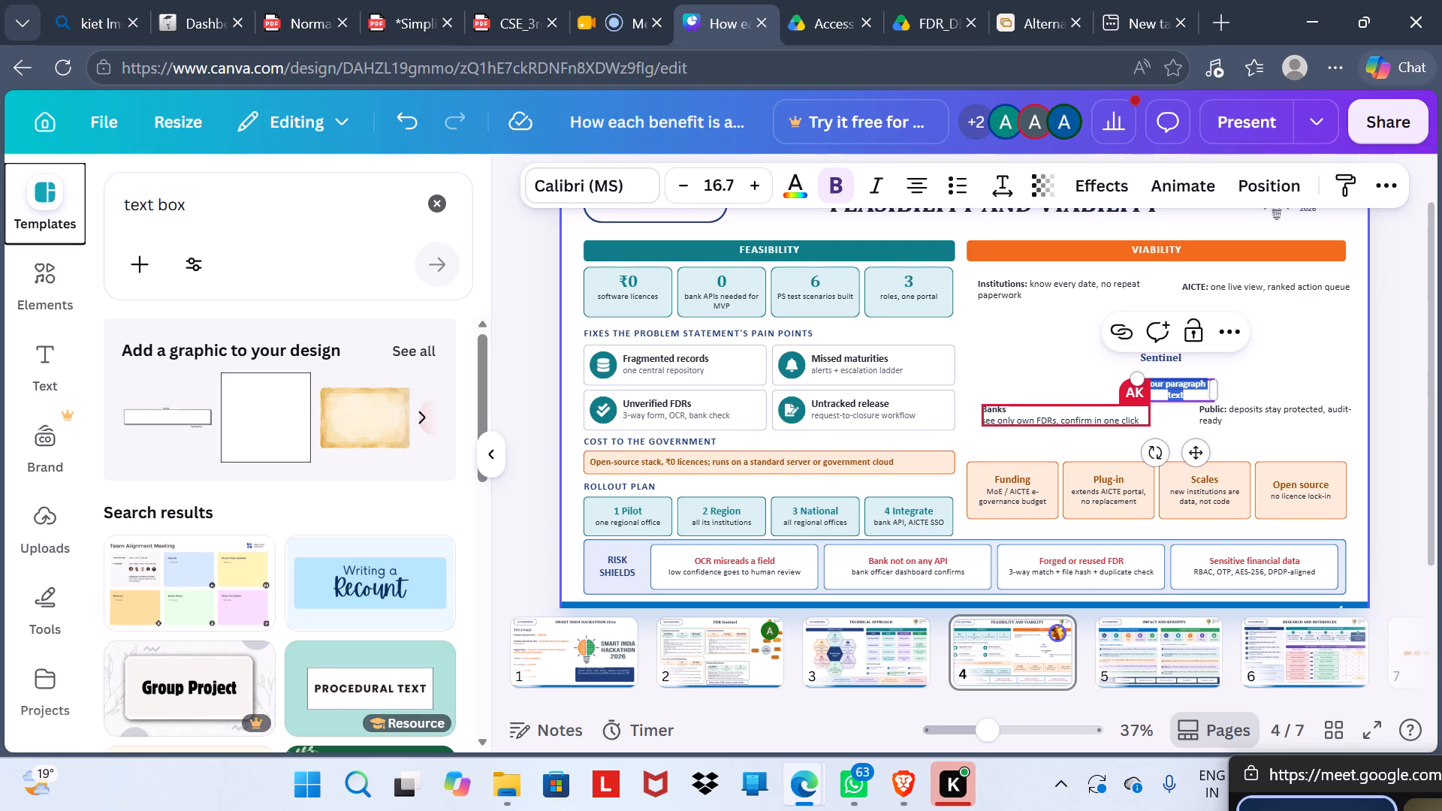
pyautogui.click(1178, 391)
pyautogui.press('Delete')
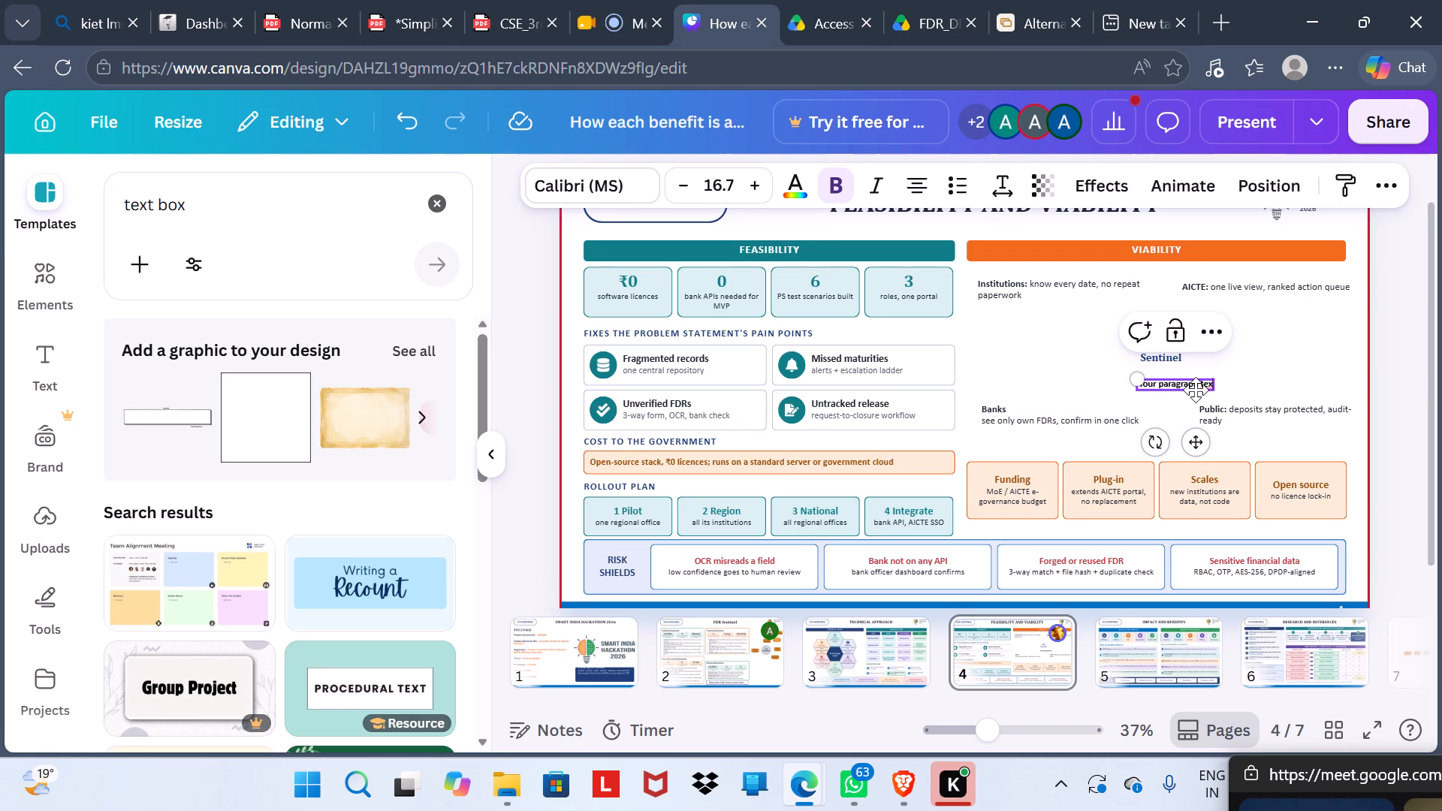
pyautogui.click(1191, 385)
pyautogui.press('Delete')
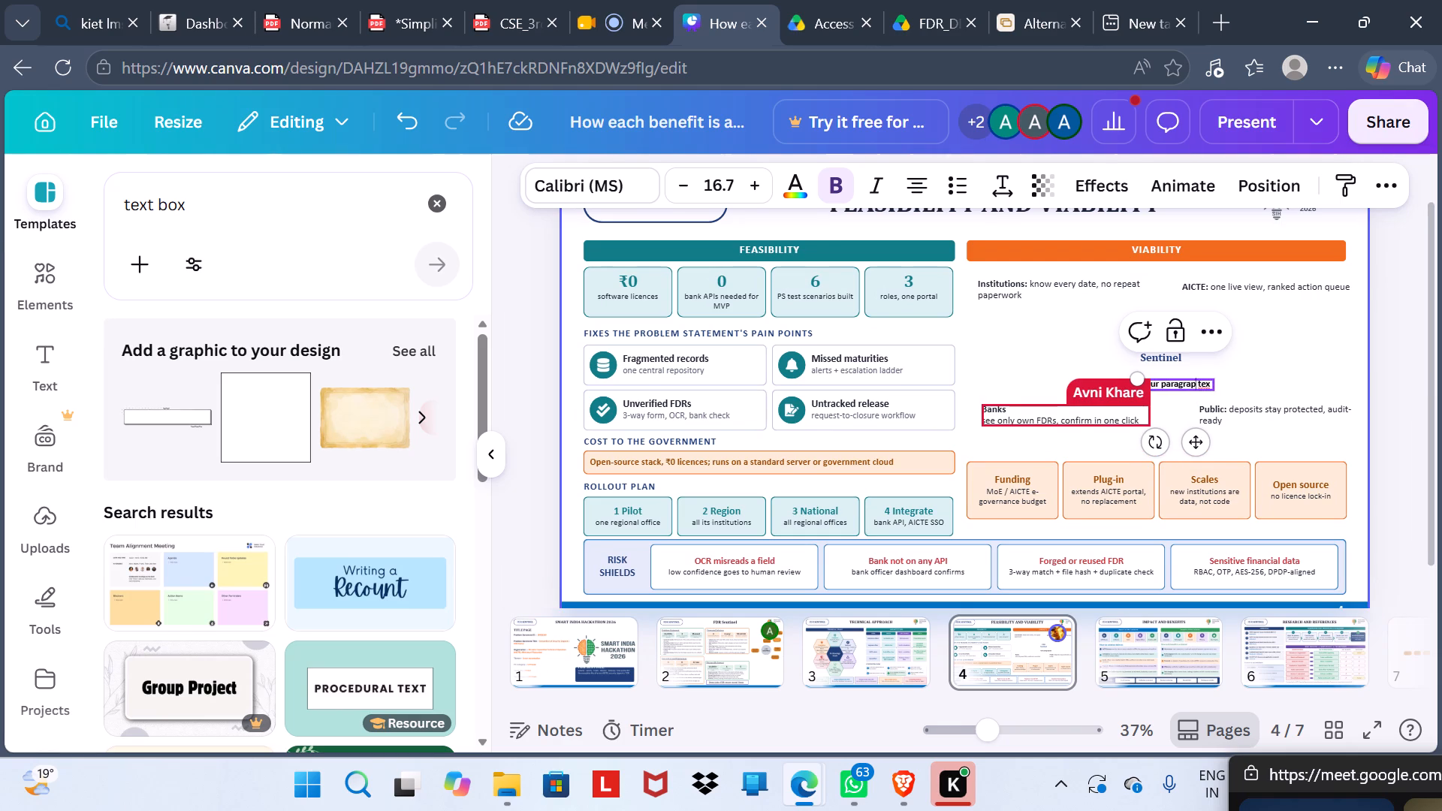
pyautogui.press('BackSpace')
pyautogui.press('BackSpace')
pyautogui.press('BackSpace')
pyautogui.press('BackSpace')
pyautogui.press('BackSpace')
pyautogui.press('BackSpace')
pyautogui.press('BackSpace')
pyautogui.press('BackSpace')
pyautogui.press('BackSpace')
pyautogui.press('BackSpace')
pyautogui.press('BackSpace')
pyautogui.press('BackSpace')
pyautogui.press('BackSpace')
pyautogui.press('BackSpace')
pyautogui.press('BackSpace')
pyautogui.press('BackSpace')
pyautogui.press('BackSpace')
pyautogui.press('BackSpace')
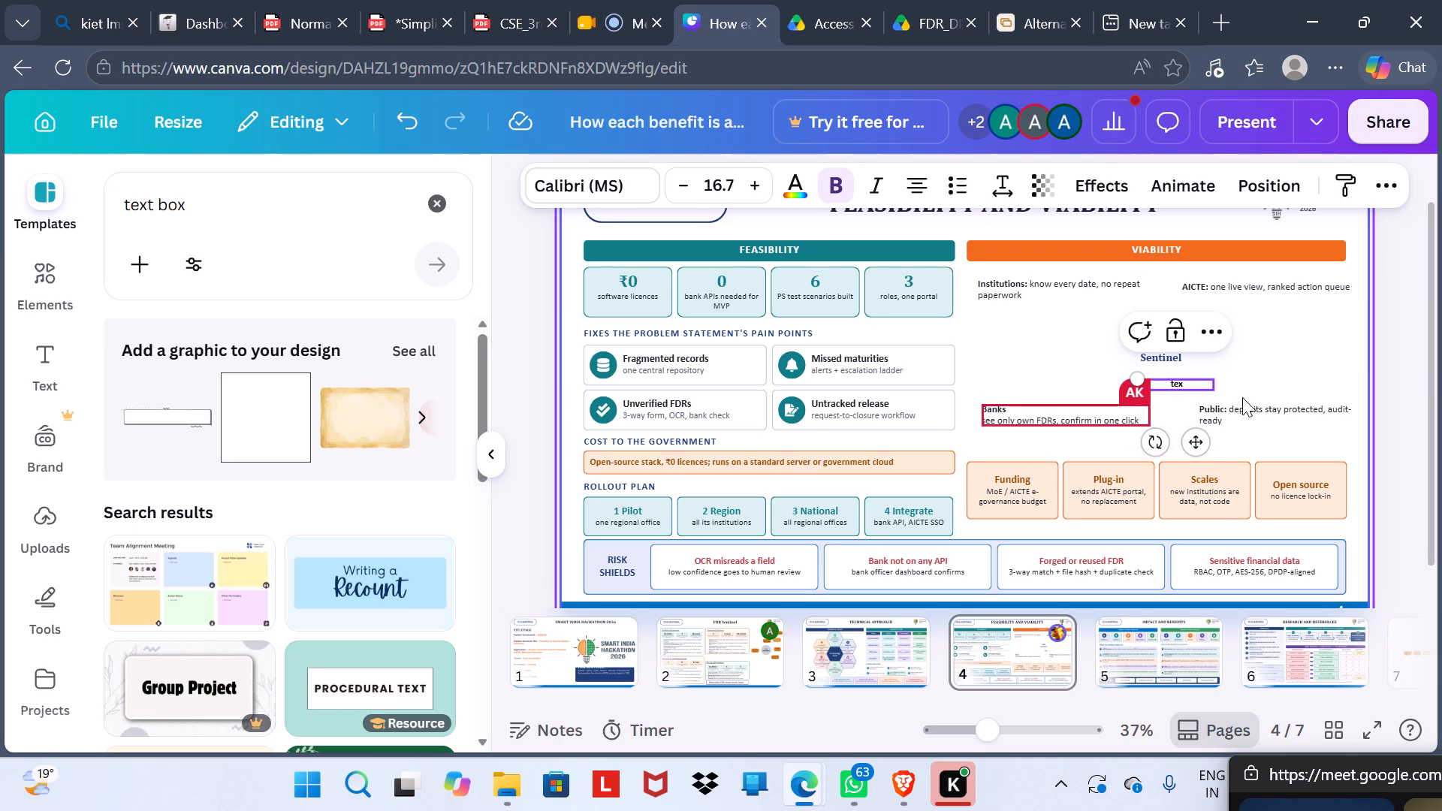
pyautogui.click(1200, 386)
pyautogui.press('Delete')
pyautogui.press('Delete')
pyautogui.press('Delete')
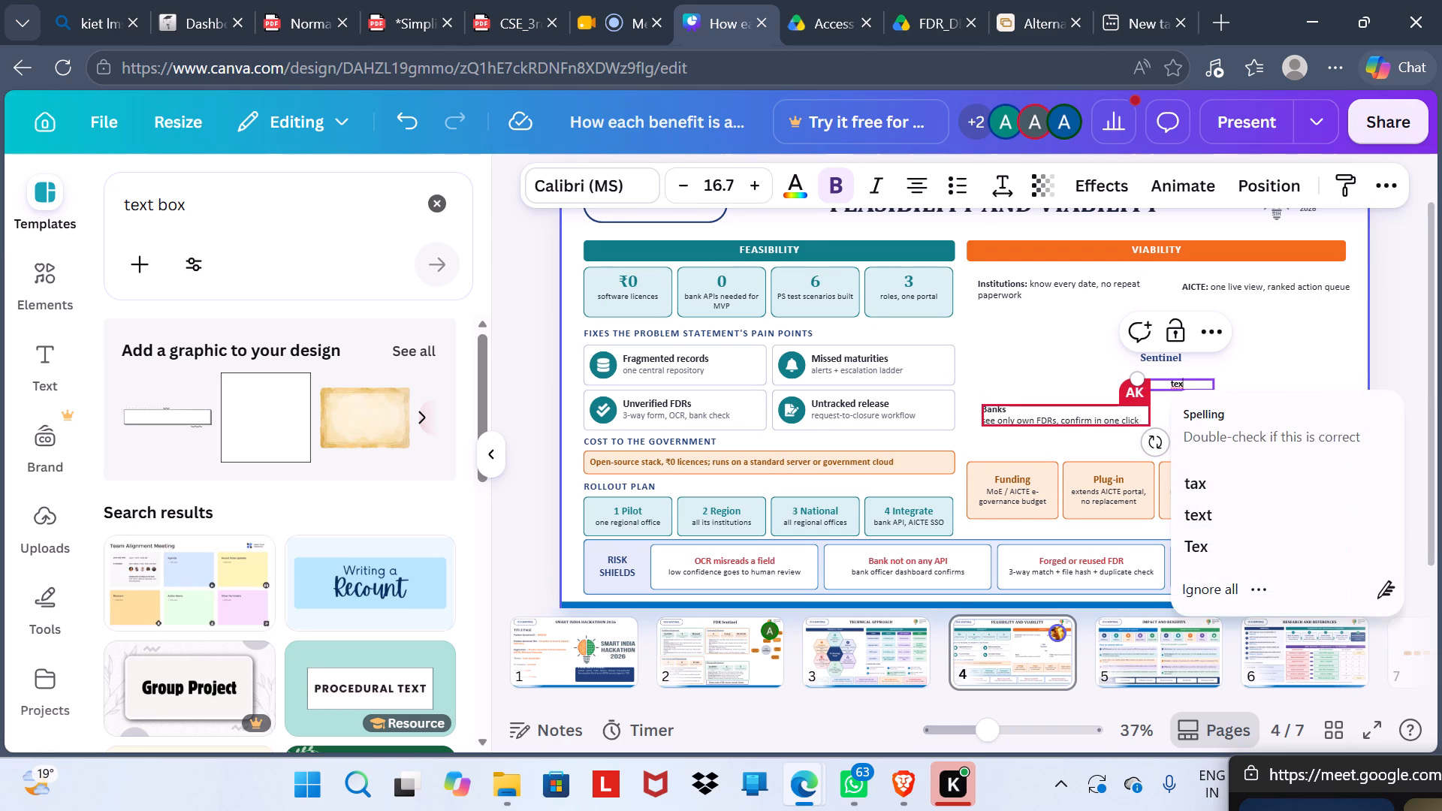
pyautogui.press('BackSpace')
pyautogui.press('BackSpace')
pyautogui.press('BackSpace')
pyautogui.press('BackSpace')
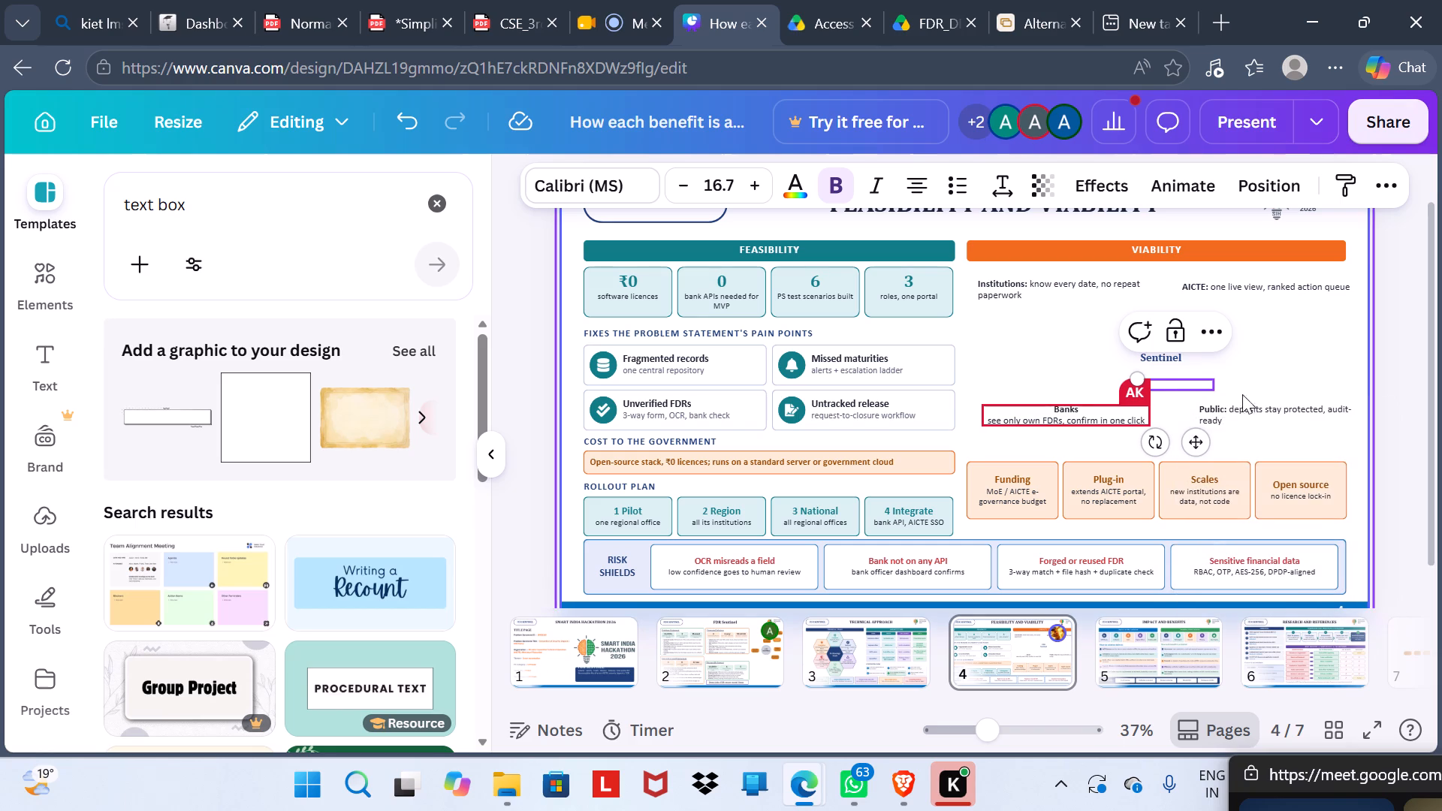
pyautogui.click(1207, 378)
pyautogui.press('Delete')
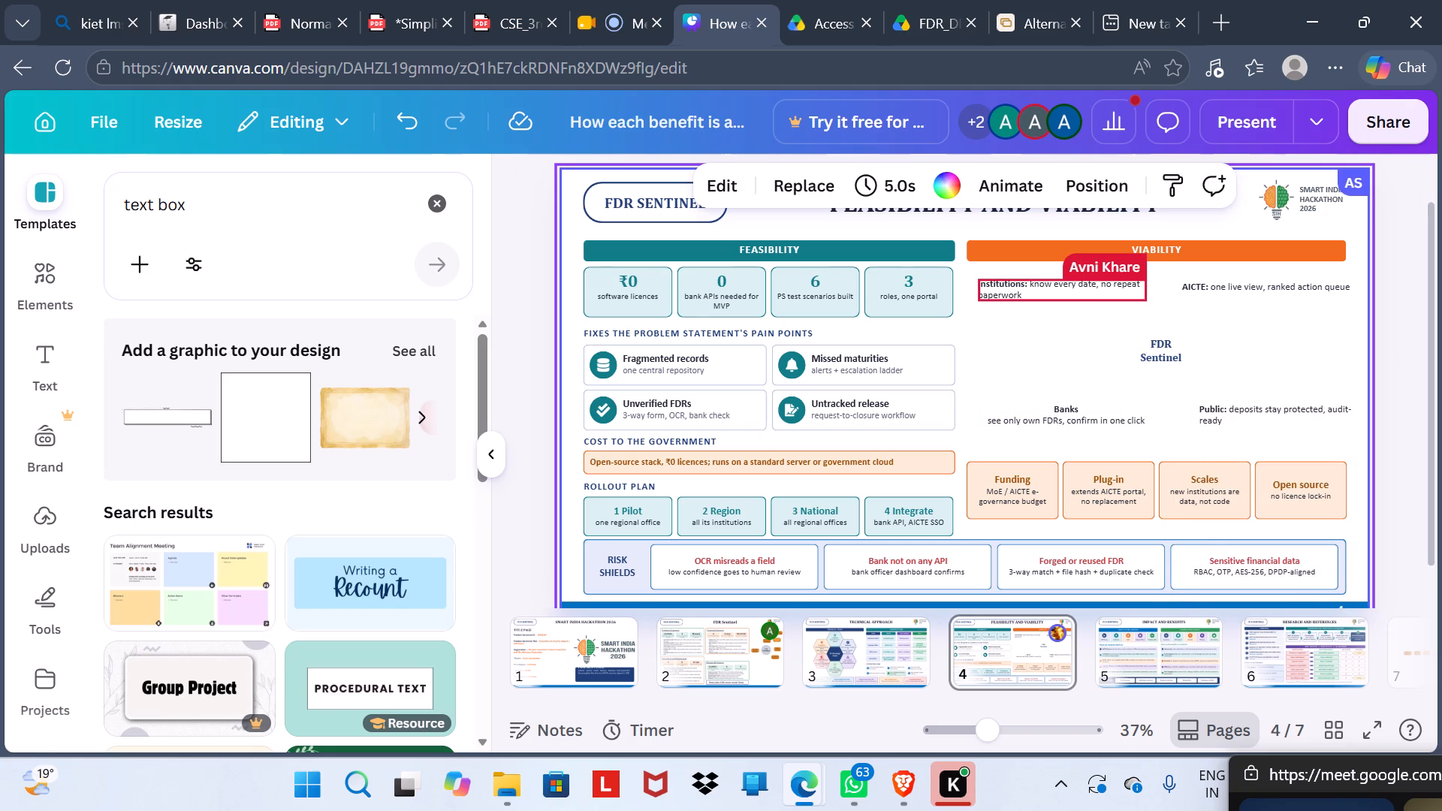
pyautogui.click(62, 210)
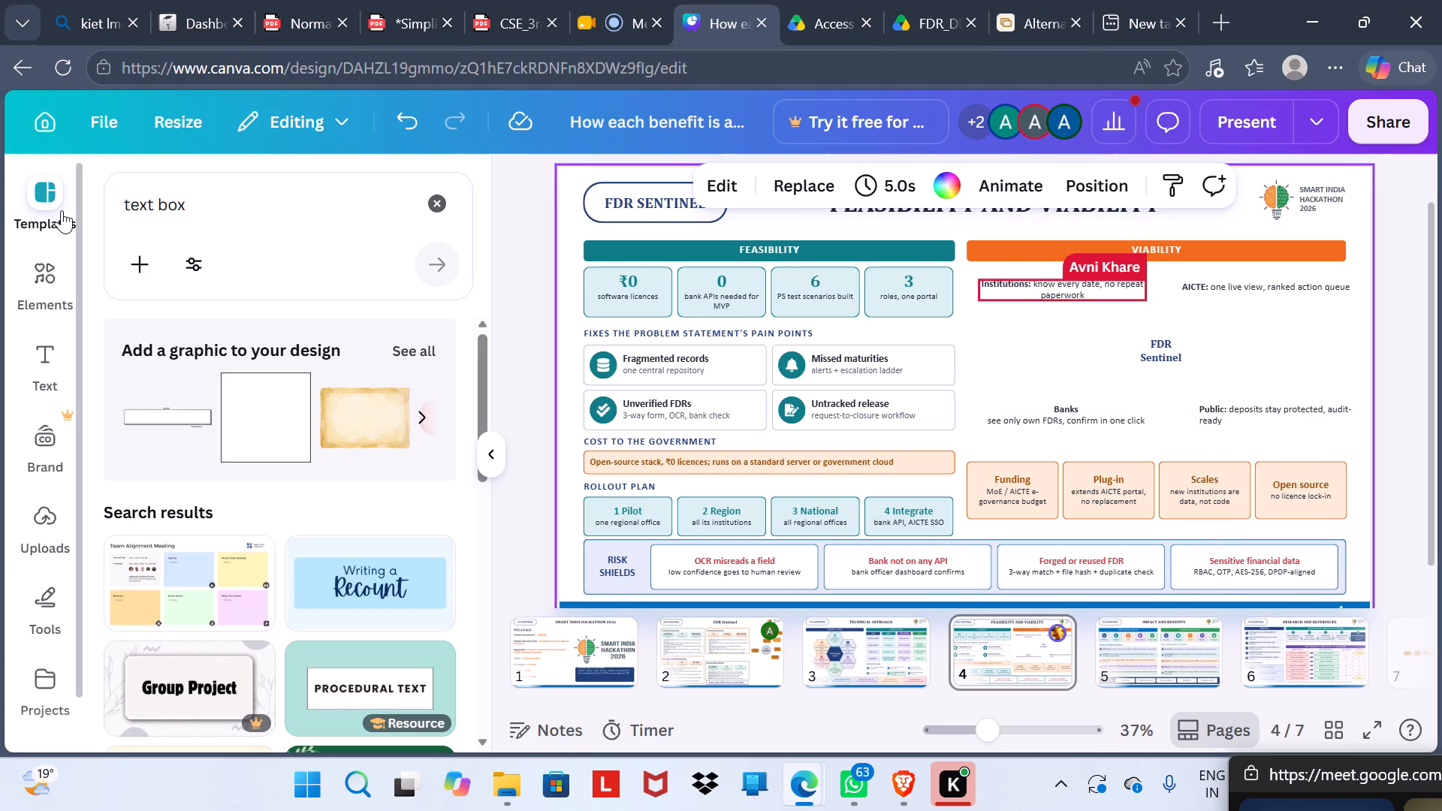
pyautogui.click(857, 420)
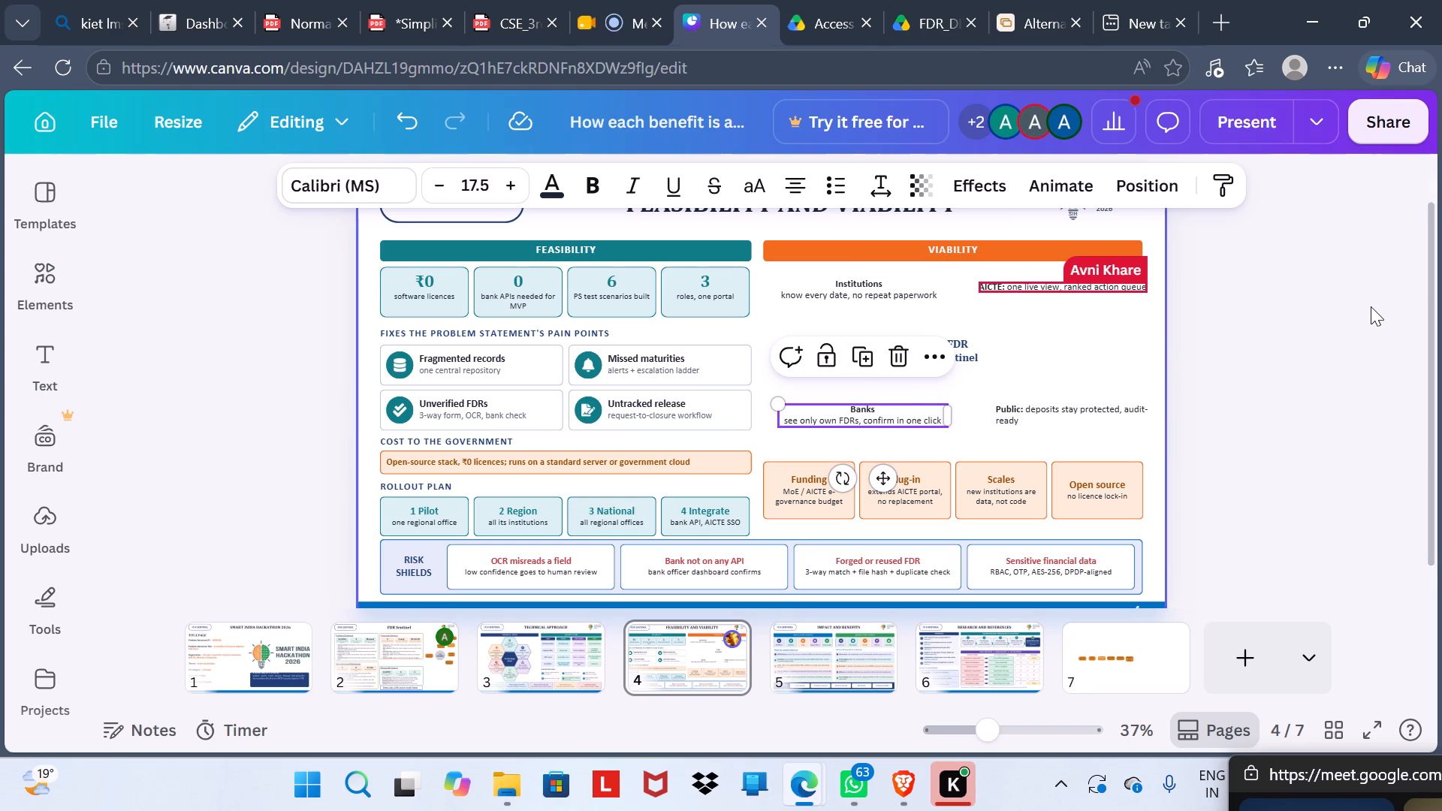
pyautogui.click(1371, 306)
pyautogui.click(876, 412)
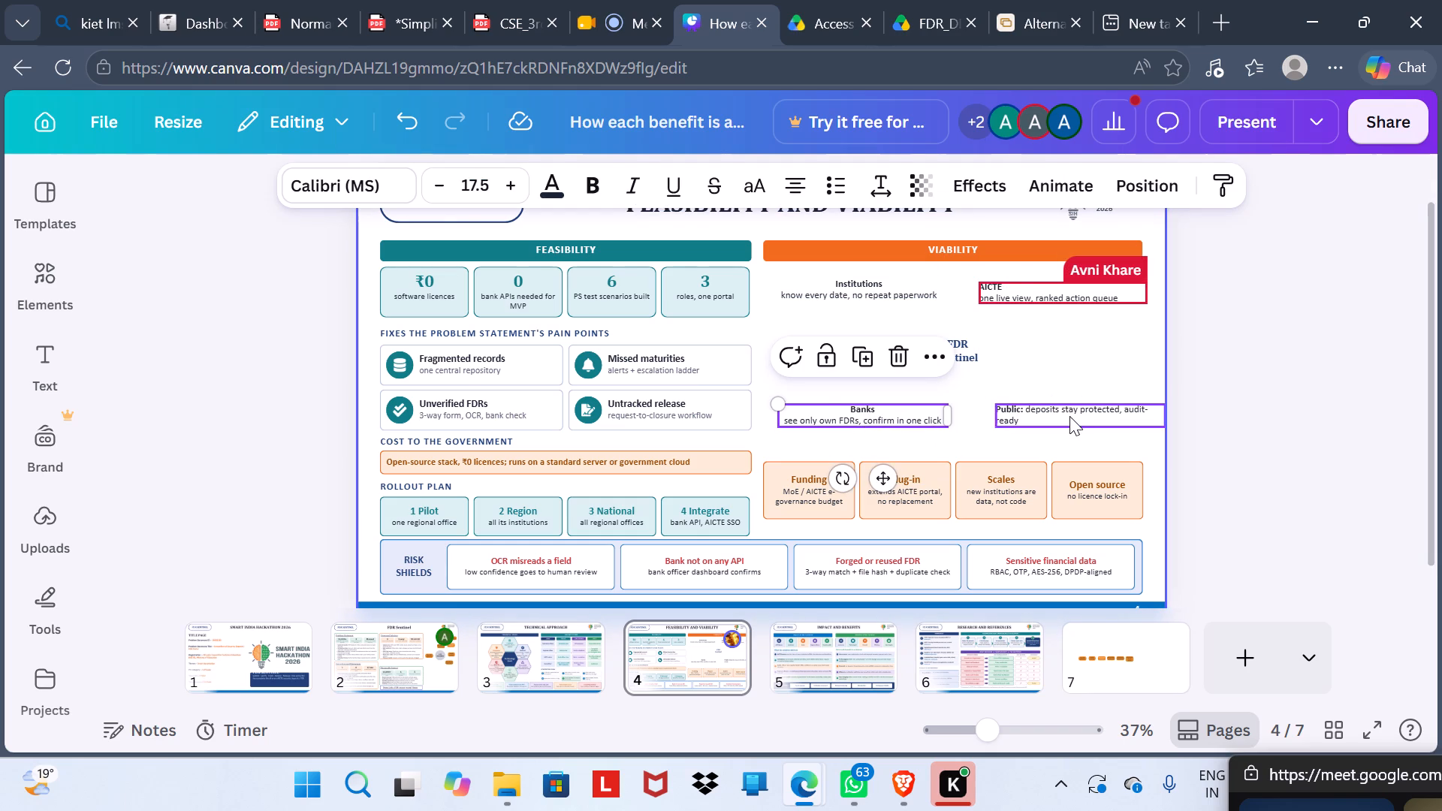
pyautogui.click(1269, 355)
# Add a text box directly below the FDR Sentinel label in slide 4's Viability section.
pyautogui.click(978, 355)
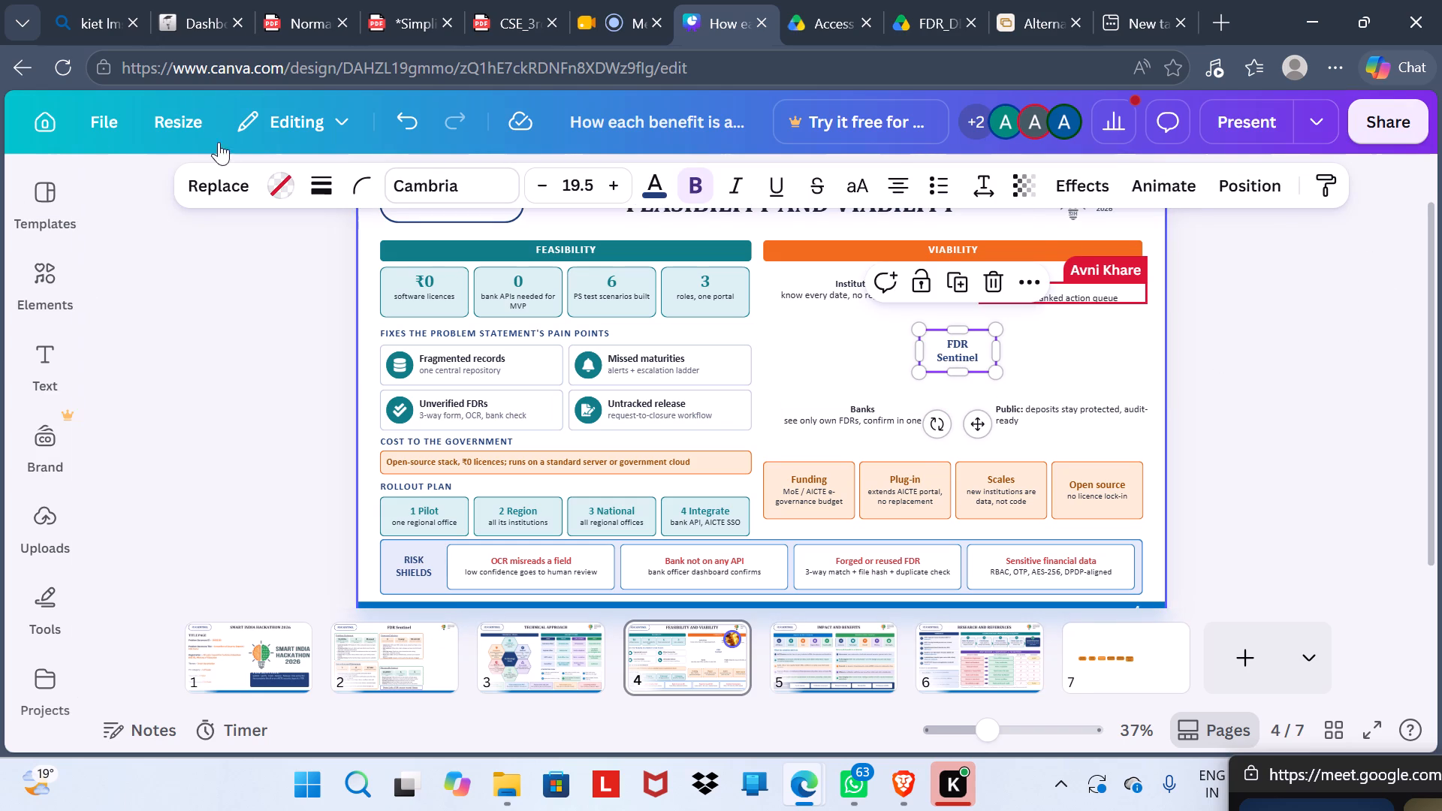
pyautogui.click(50, 372)
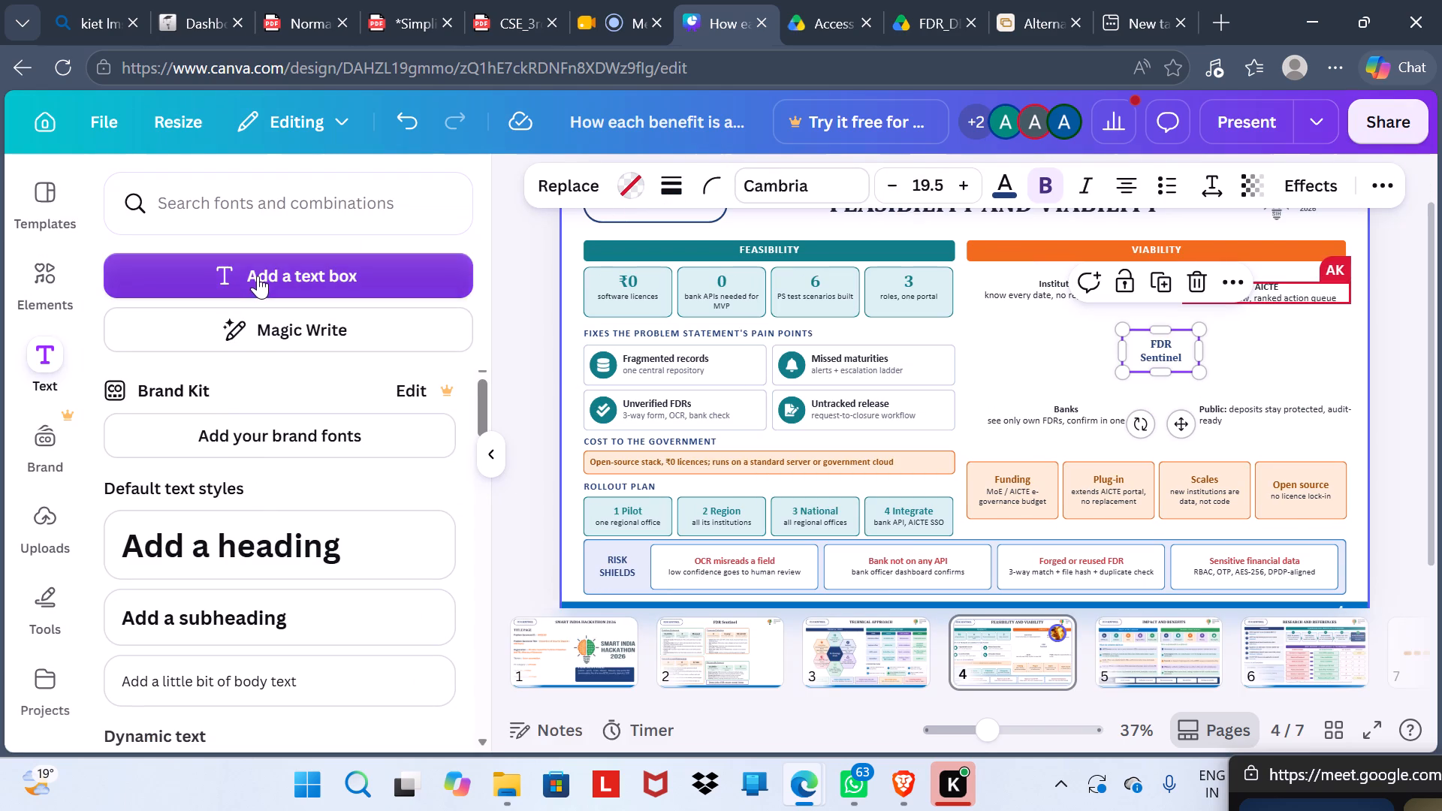
pyautogui.click(258, 276)
pyautogui.click(34, 223)
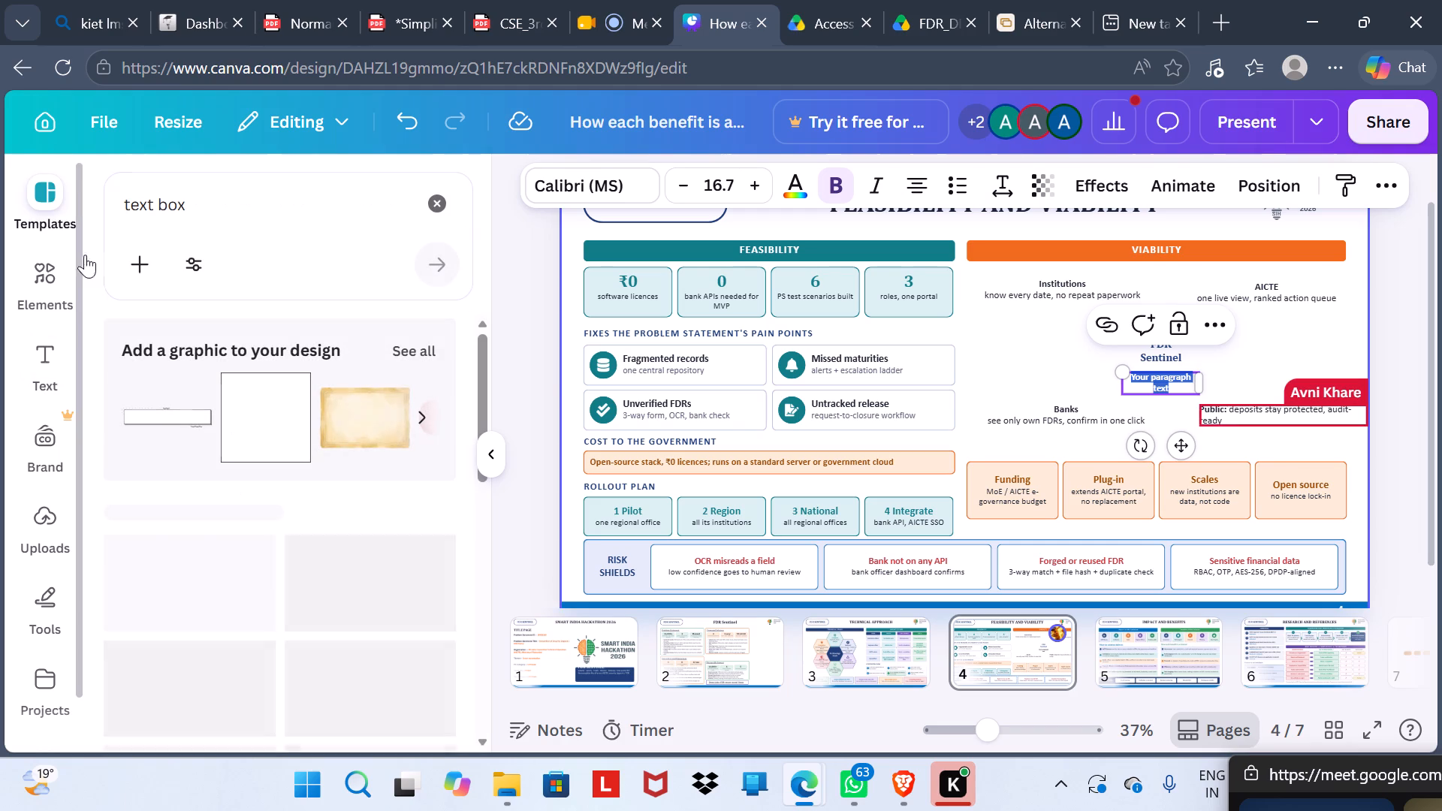
# Make the FDR Sentinel box taller by extending its lower edge, and shift the box slightly up on the slide.
pyautogui.click(1173, 356)
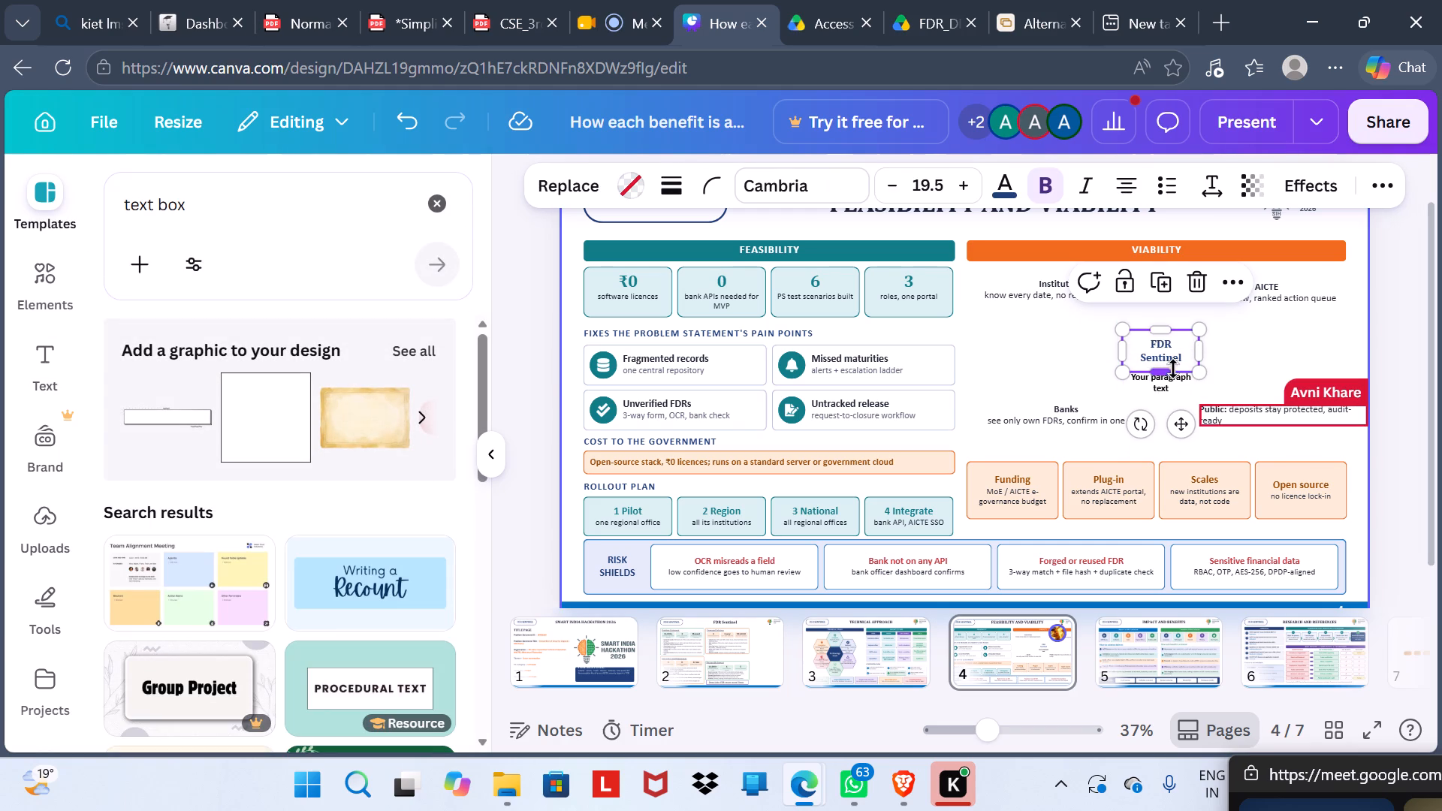
pyautogui.click(1180, 354)
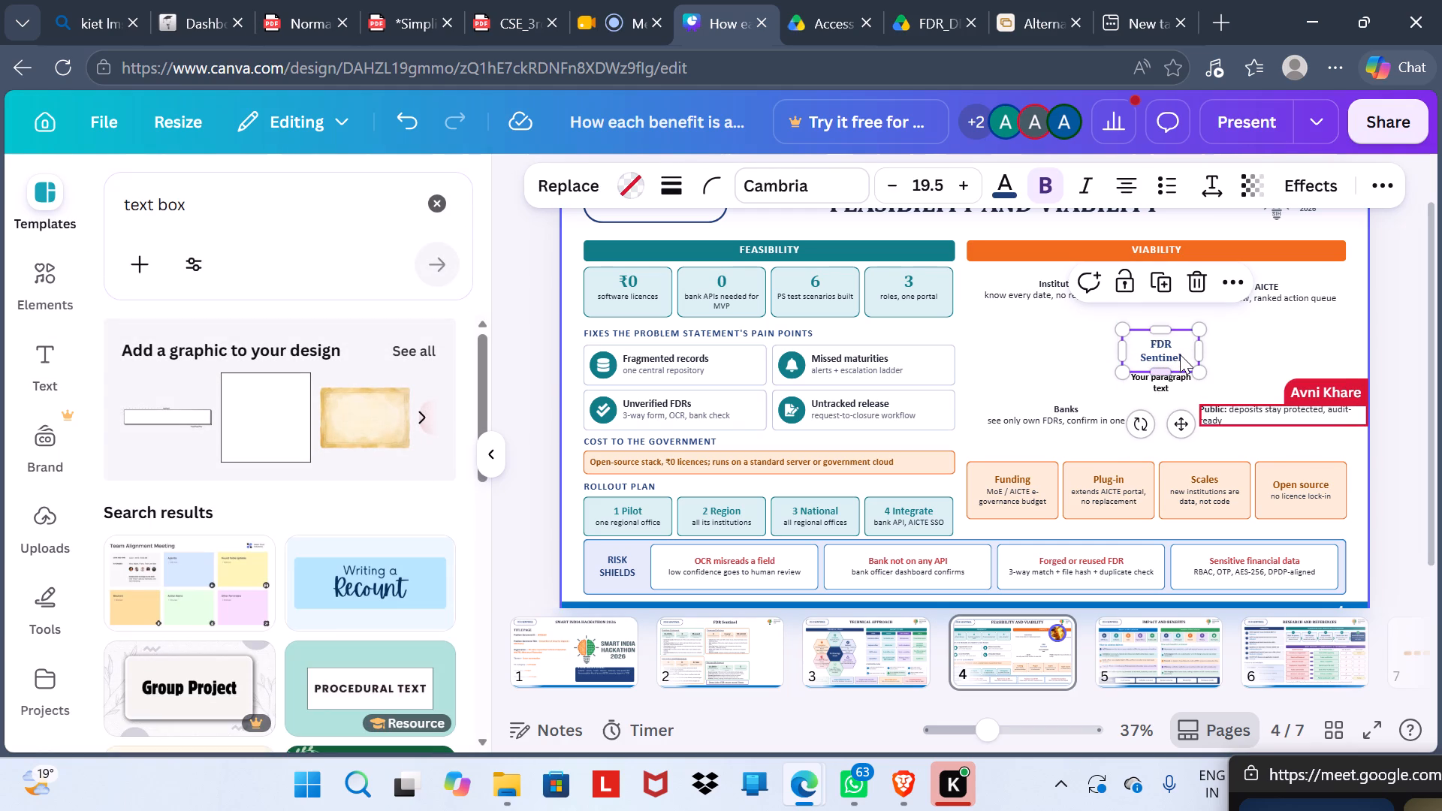
pyautogui.click(1180, 354)
pyautogui.moveTo(1183, 373); pyautogui.dragTo(1180, 372)
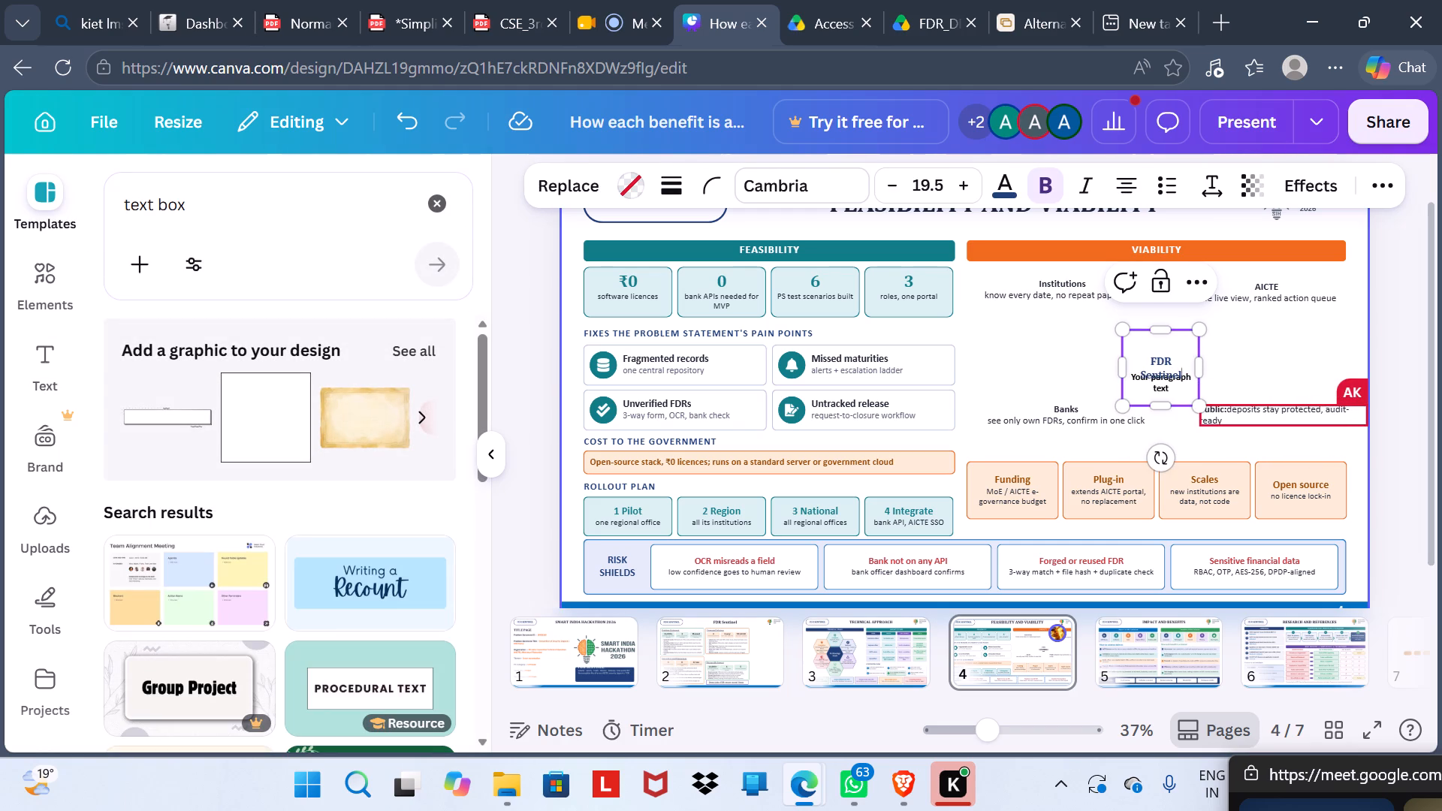
pyautogui.moveTo(1180, 372); pyautogui.dragTo(1148, 357)
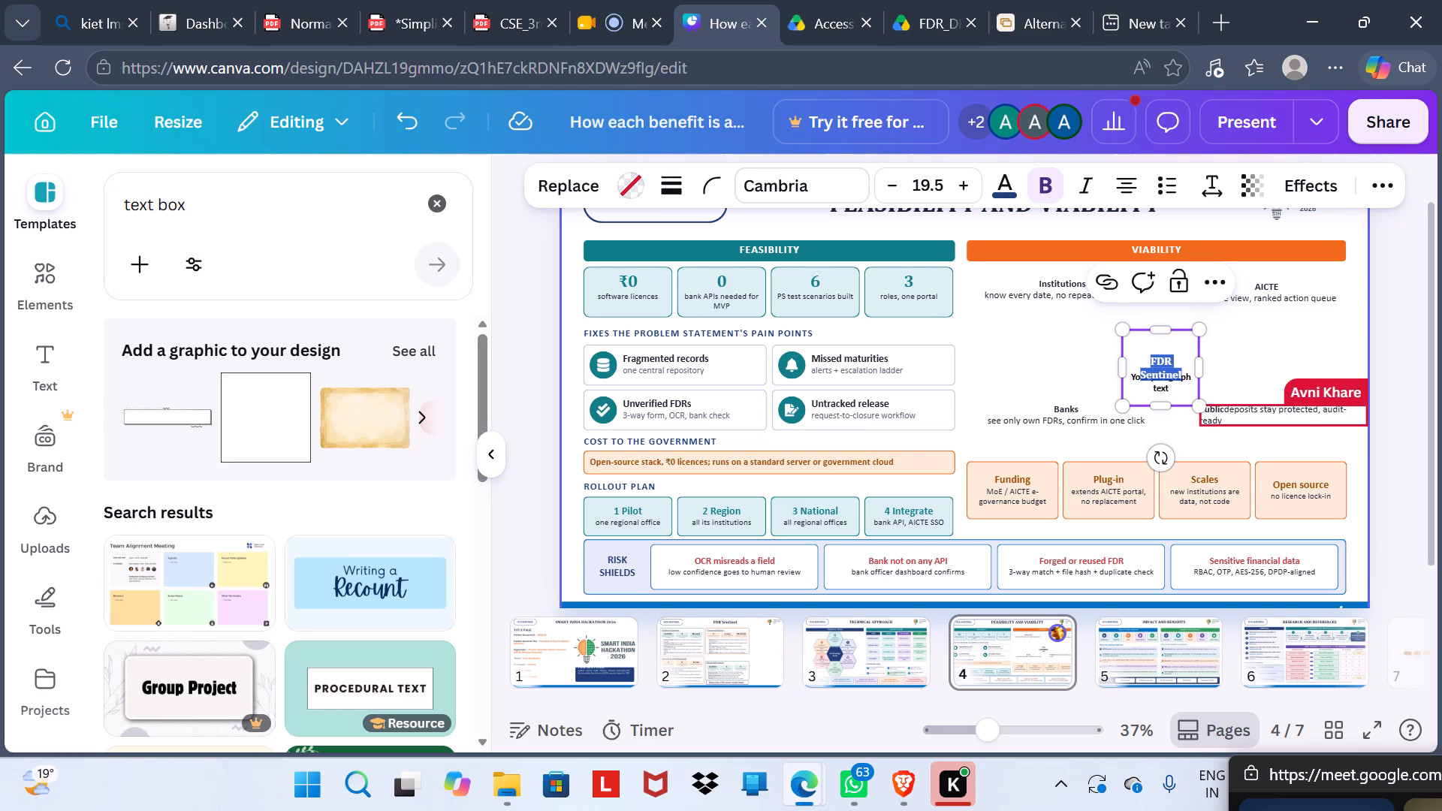
pyautogui.click(1365, 363)
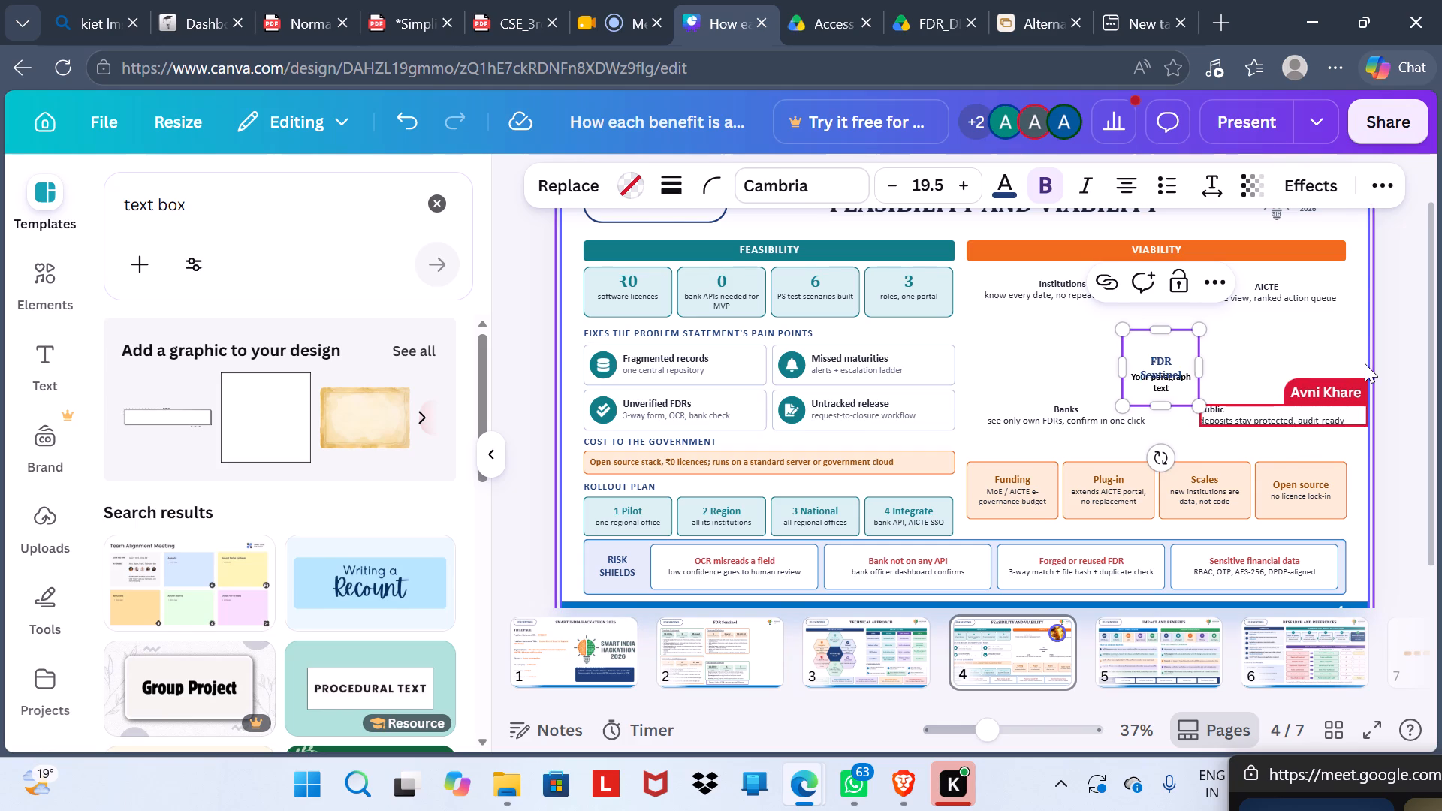
pyautogui.click(1398, 363)
pyautogui.moveTo(1161, 361); pyautogui.dragTo(1158, 344)
# Delete the placeholder paragraph text box overlapping the FDR Sentinel label in slide 4's Viability section.
pyautogui.click(1163, 375)
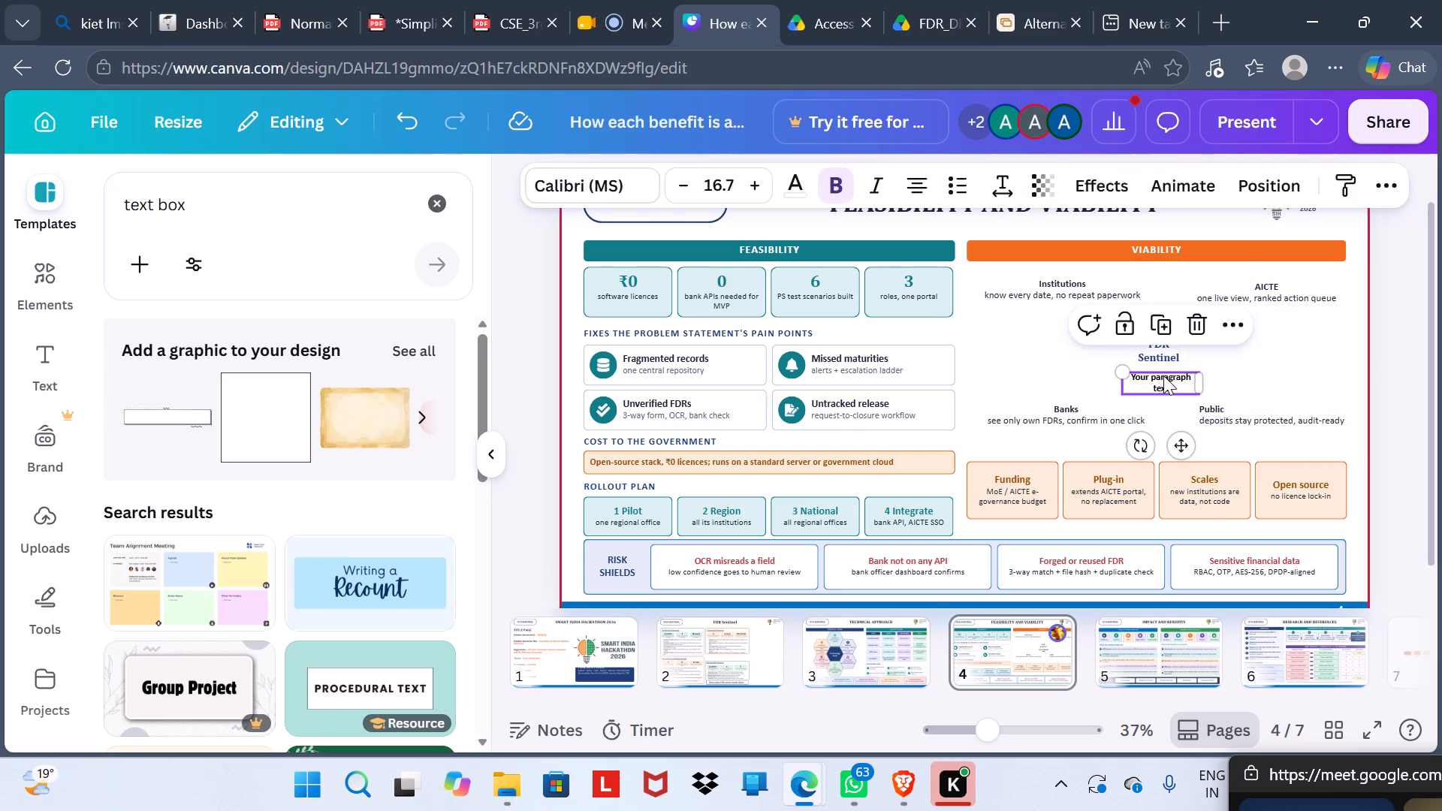
pyautogui.press('Delete')
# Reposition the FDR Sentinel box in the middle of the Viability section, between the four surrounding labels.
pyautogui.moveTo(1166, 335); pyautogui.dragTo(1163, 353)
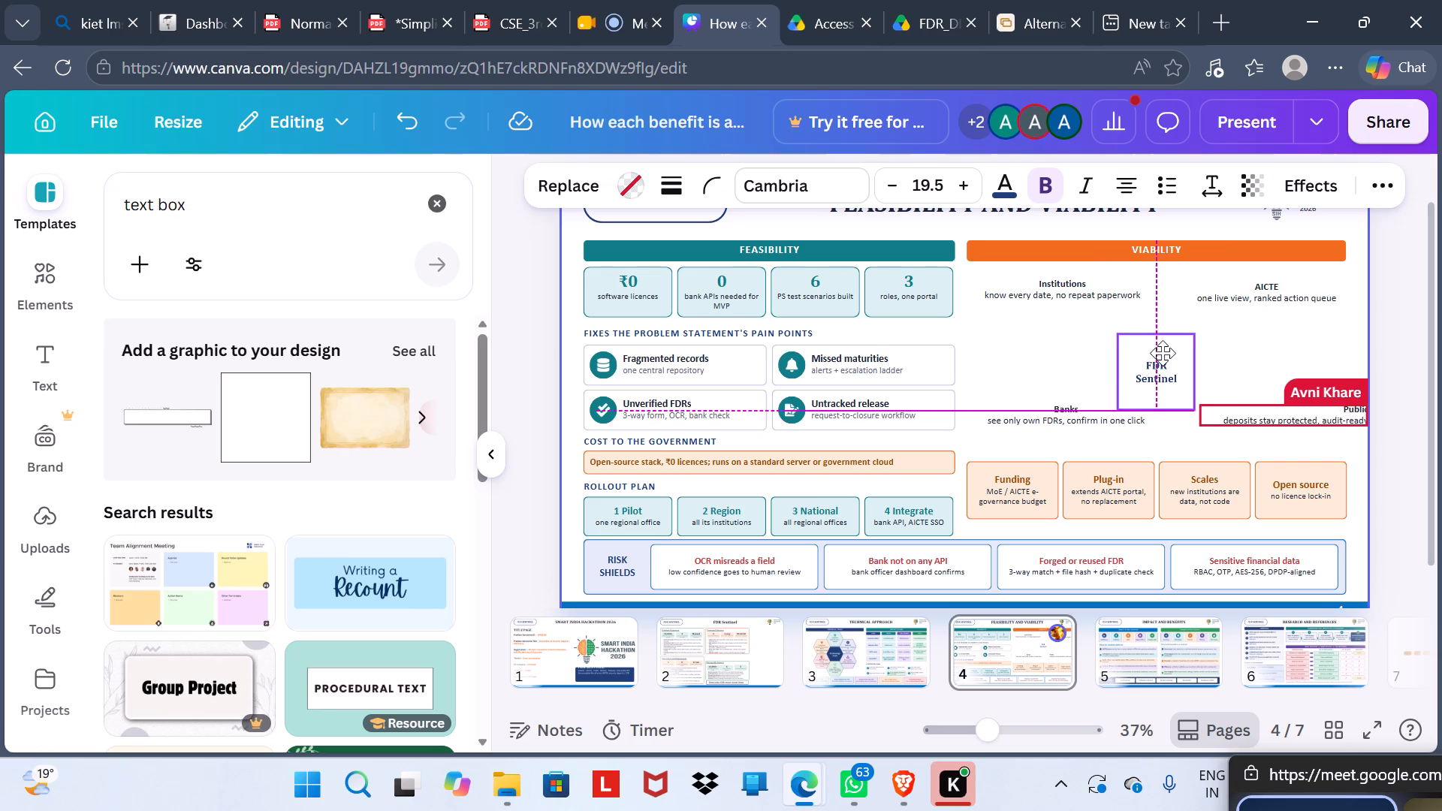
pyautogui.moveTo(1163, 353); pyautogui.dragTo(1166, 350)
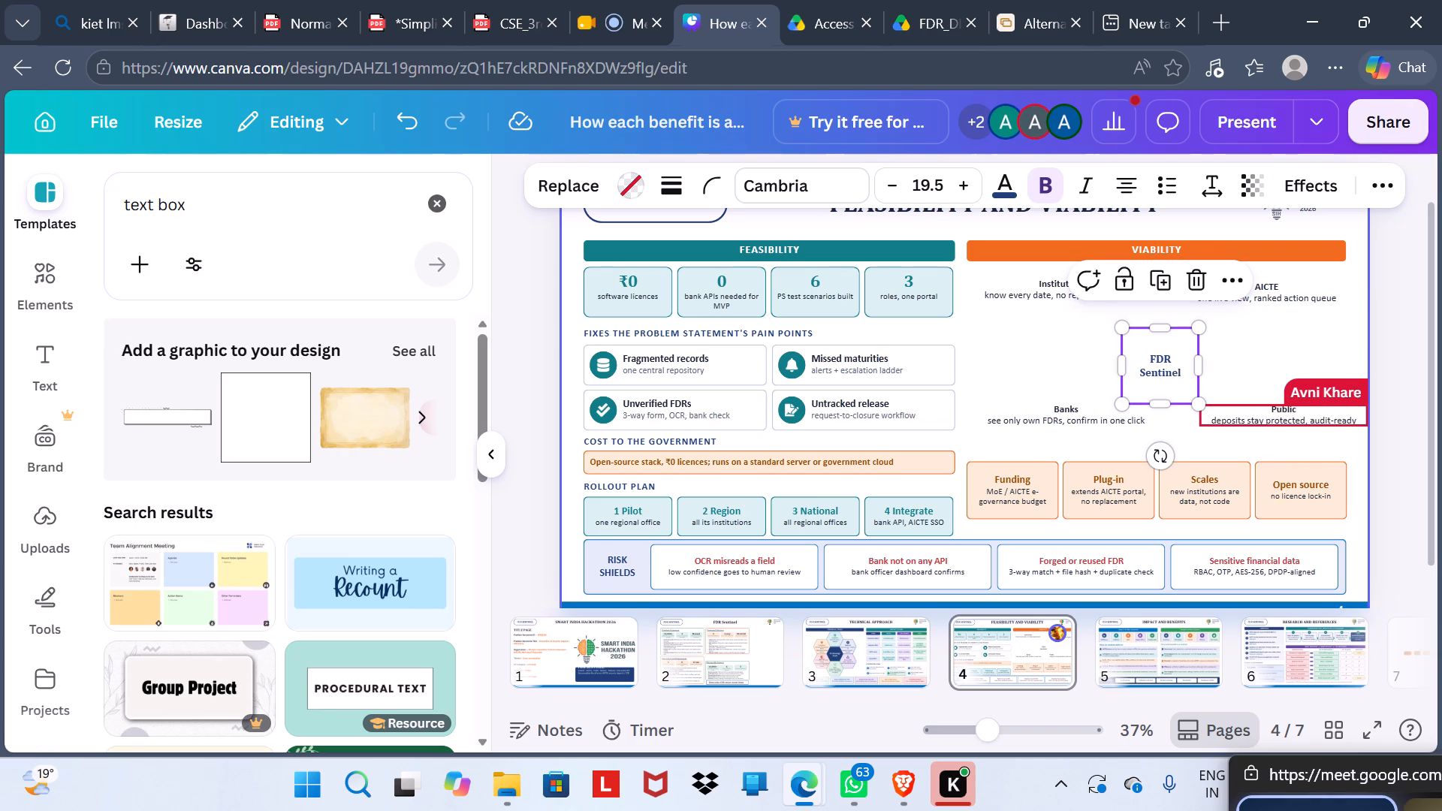
# Search the templates for "arrow".
pyautogui.moveTo(213, 216); pyautogui.dragTo(92, 218)
pyautogui.write('arrow')
pyautogui.press('Return')
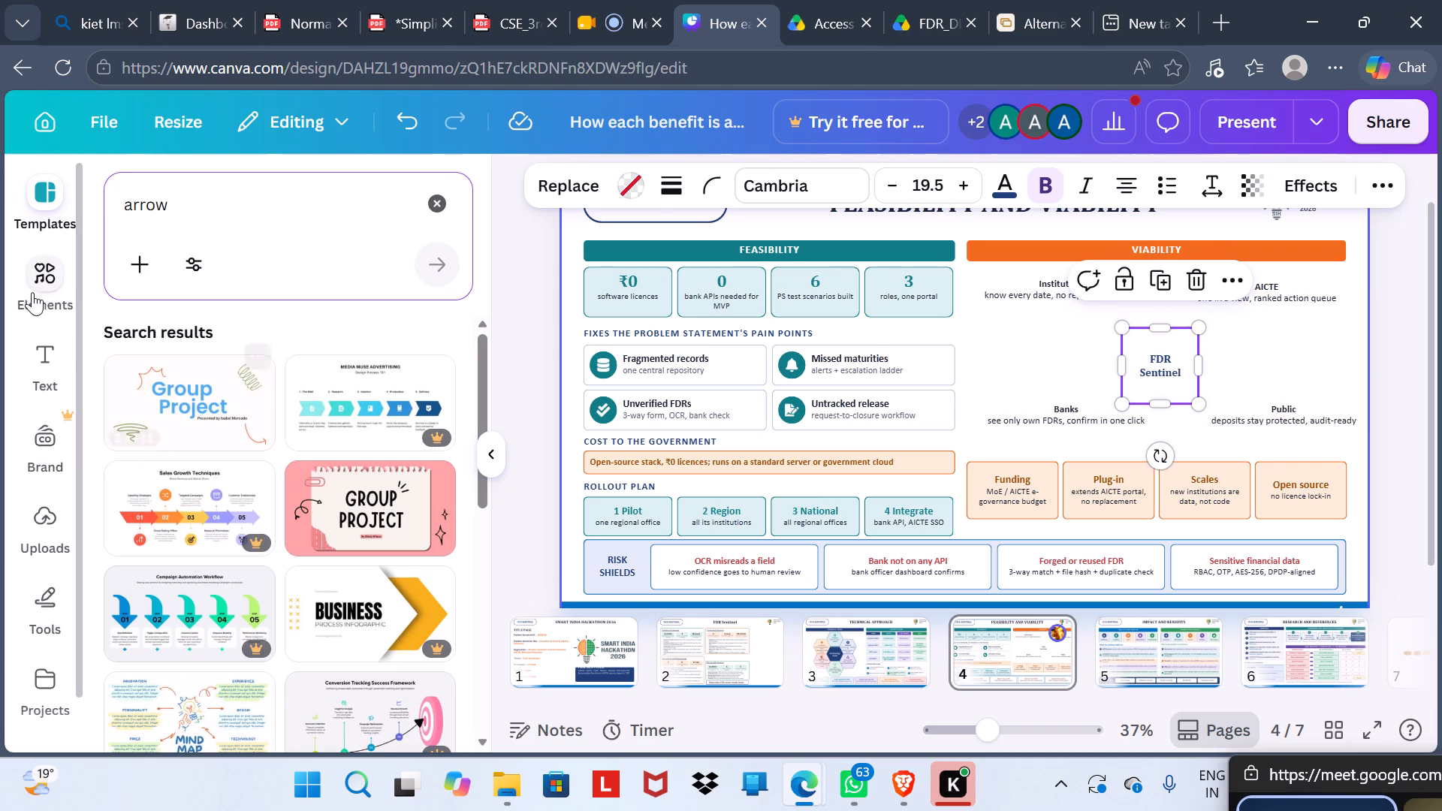
# Search the elements for "arrow" instead of "text box" and look through the resulting shapes and graphics.
pyautogui.click(68, 284)
pyautogui.click(195, 199)
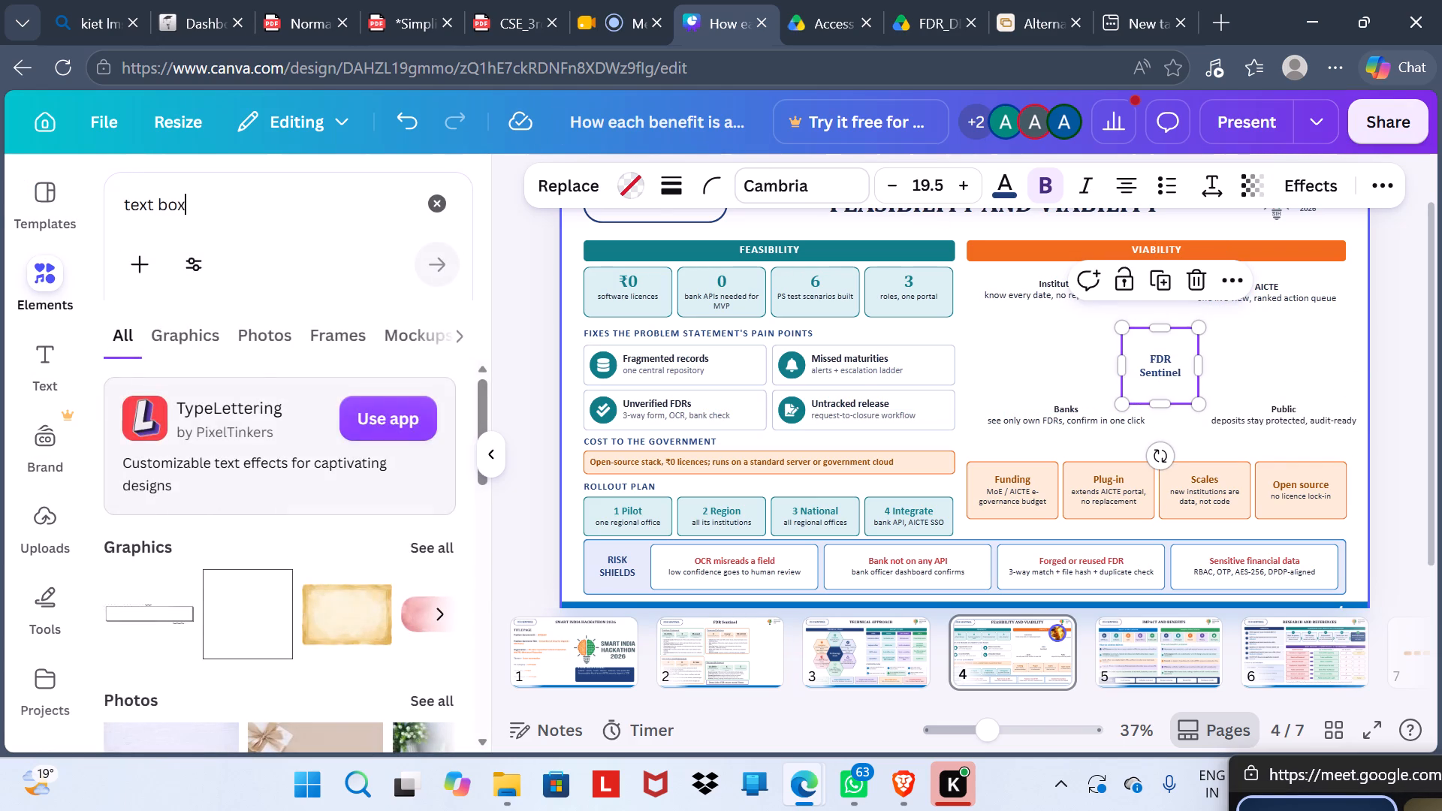
pyautogui.press('BackSpace')
pyautogui.press('BackSpace')
pyautogui.press('BackSpace')
pyautogui.press('BackSpace')
pyautogui.press('BackSpace')
pyautogui.press('BackSpace')
pyautogui.press('BackSpace')
pyautogui.press('BackSpace')
pyautogui.press('BackSpace')
pyautogui.press('BackSpace')
pyautogui.press('BackSpace')
pyautogui.press('BackSpace')
pyautogui.press('BackSpace')
pyautogui.press('BackSpace')
pyautogui.press('BackSpace')
pyautogui.press('BackSpace')
pyautogui.press('BackSpace')
pyautogui.write('arrow')
pyautogui.press('Return')
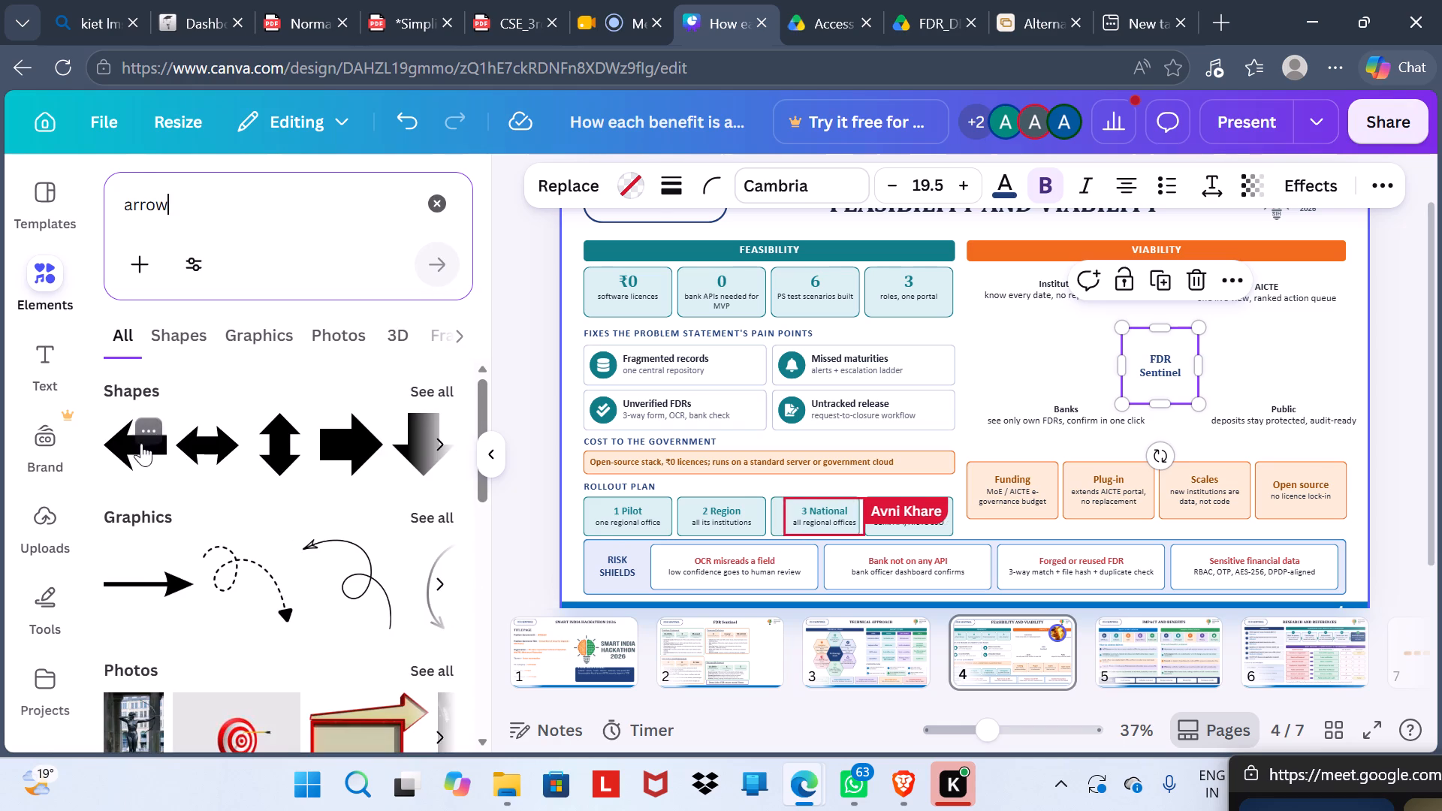
pyautogui.scroll(-4, 146, 576)
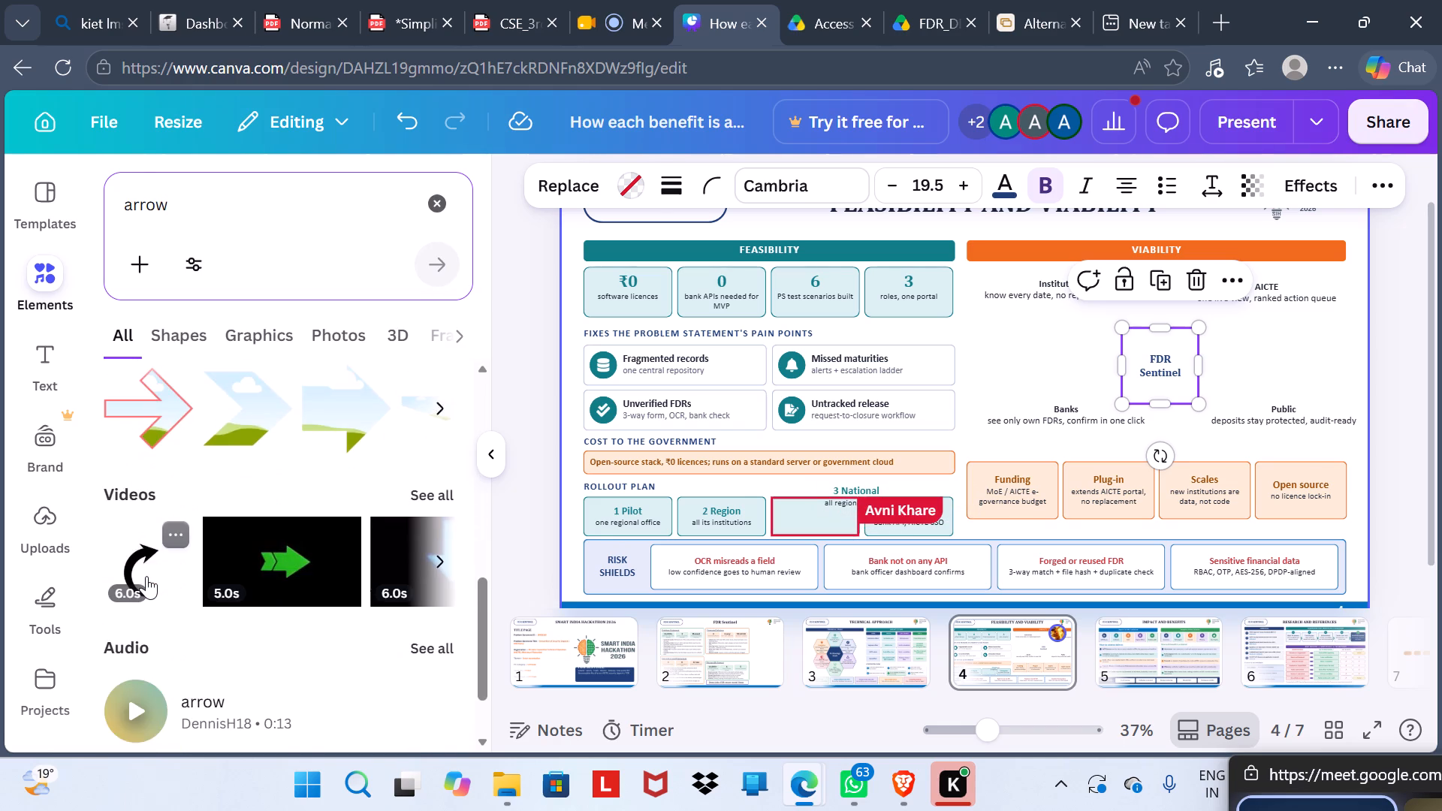
pyautogui.scroll(5, 146, 576)
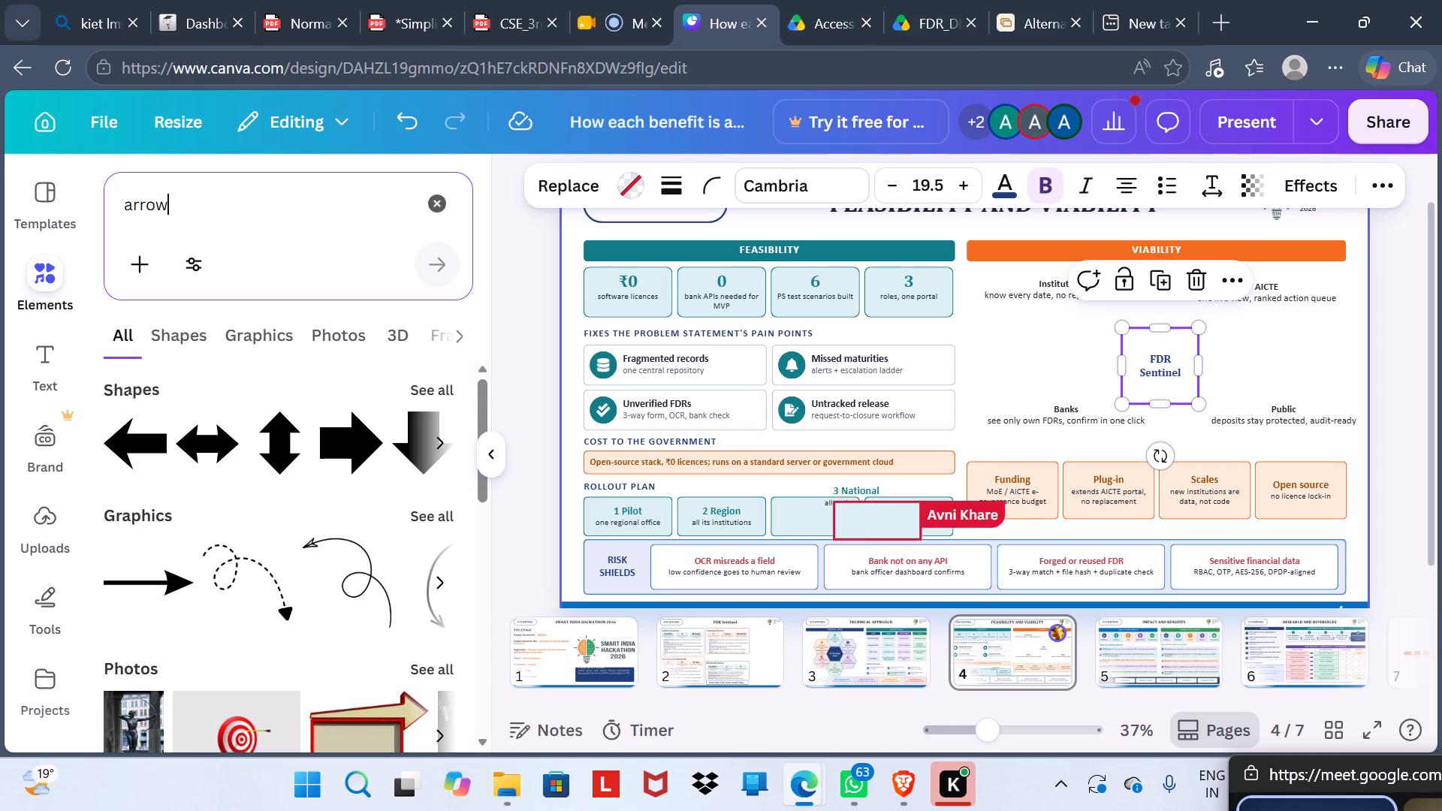
# Delete the FDR Sentinel box from the middle of slide 4's Viability section.
pyautogui.moveTo(220, 240); pyautogui.dragTo(142, 221)
pyautogui.press('BackSpace')
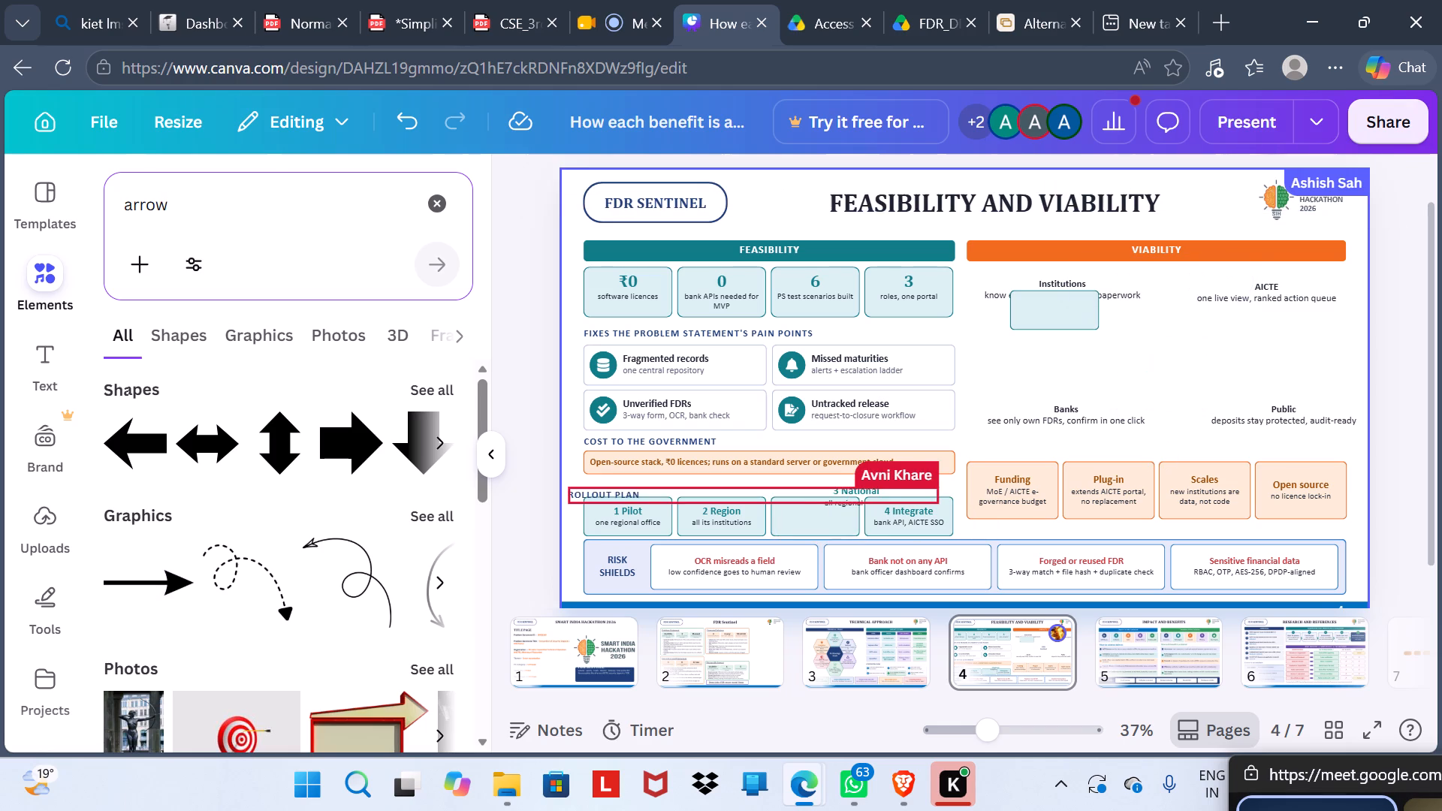
pyautogui.press('BackSpace')
pyautogui.press('BackSpace')
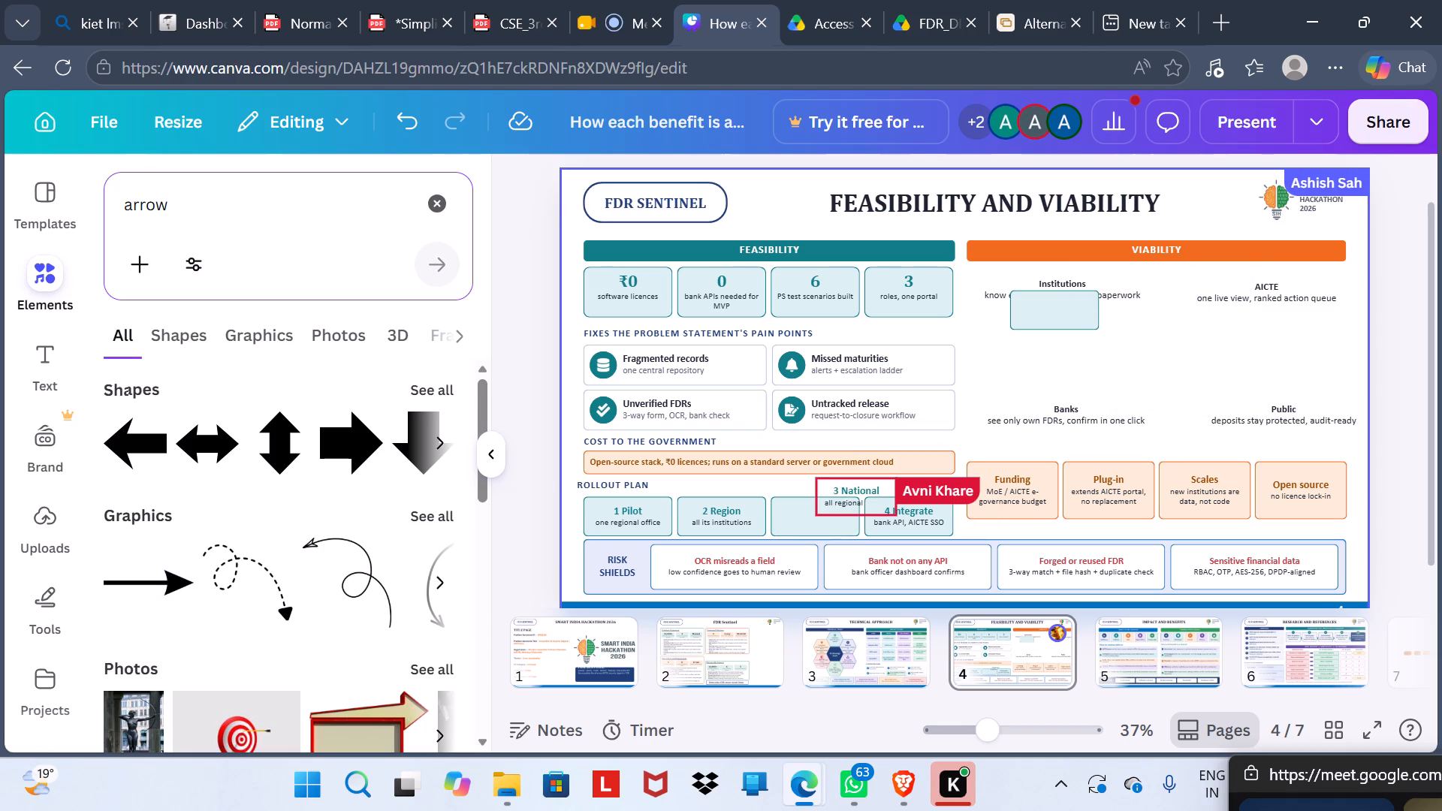
# Add an arrow line to slide 4 and position it horizontally in the Viability section, above the Banks and Public labels.
pyautogui.click(189, 209)
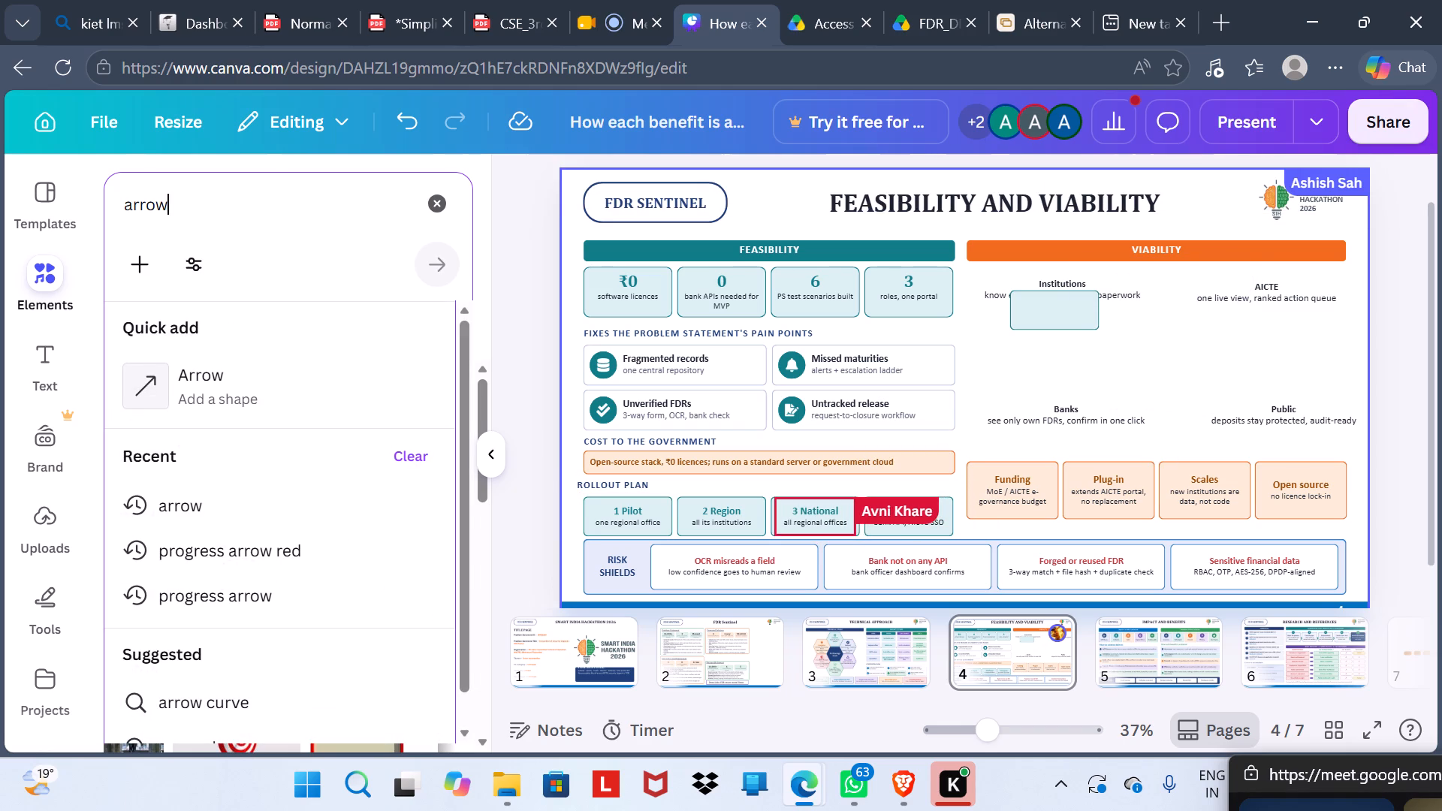
pyautogui.press('BackSpace')
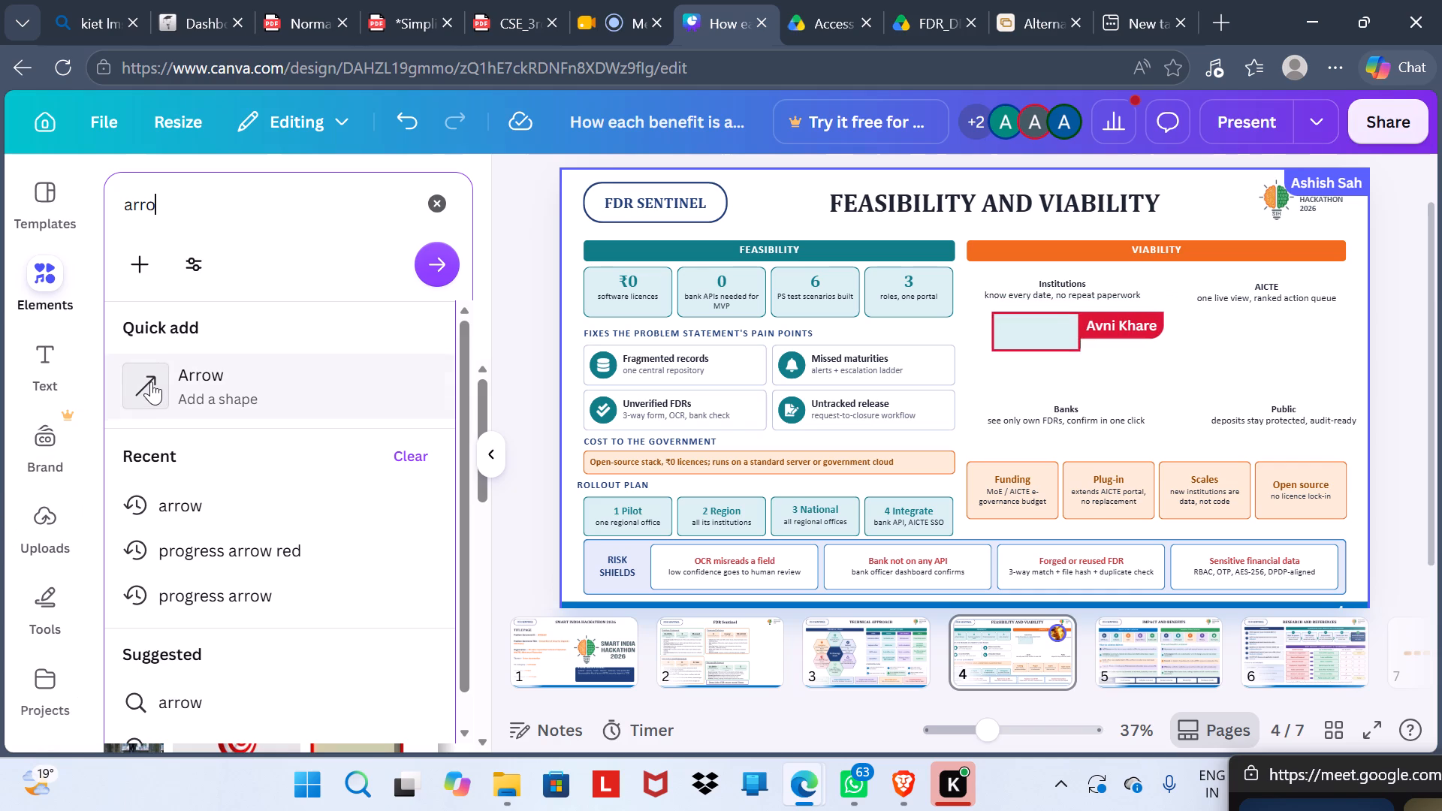
pyautogui.click(151, 381)
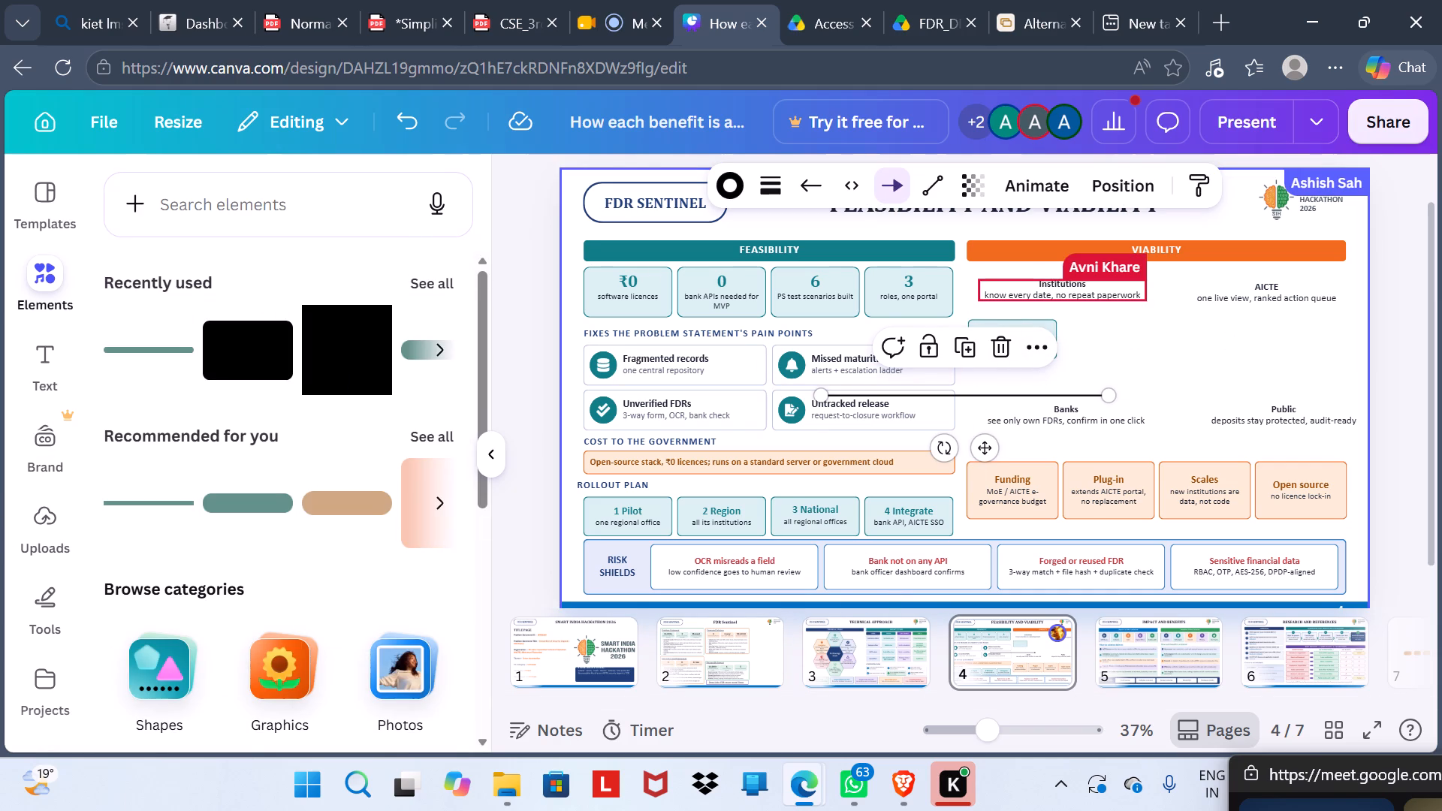
pyautogui.click(48, 183)
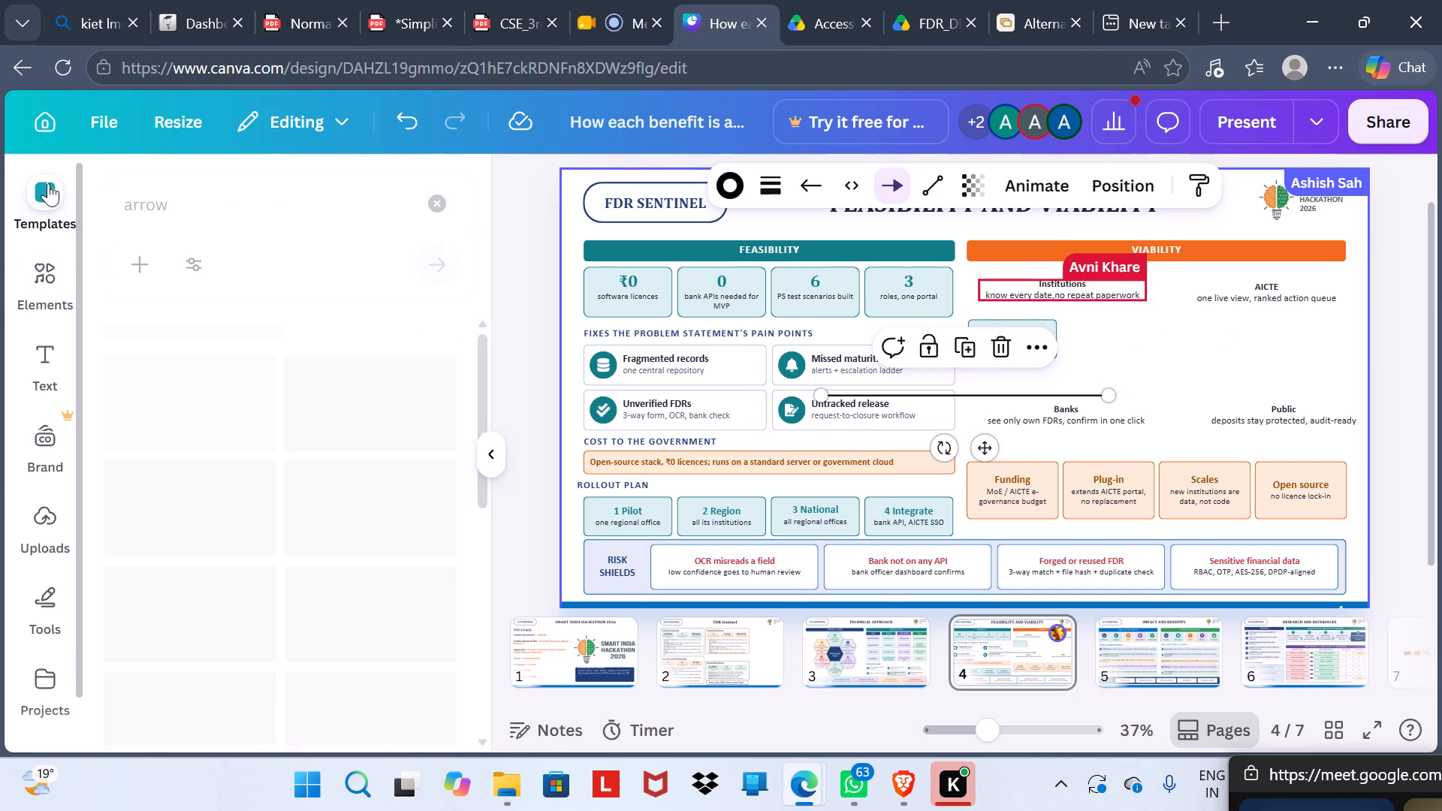
pyautogui.click(1080, 392)
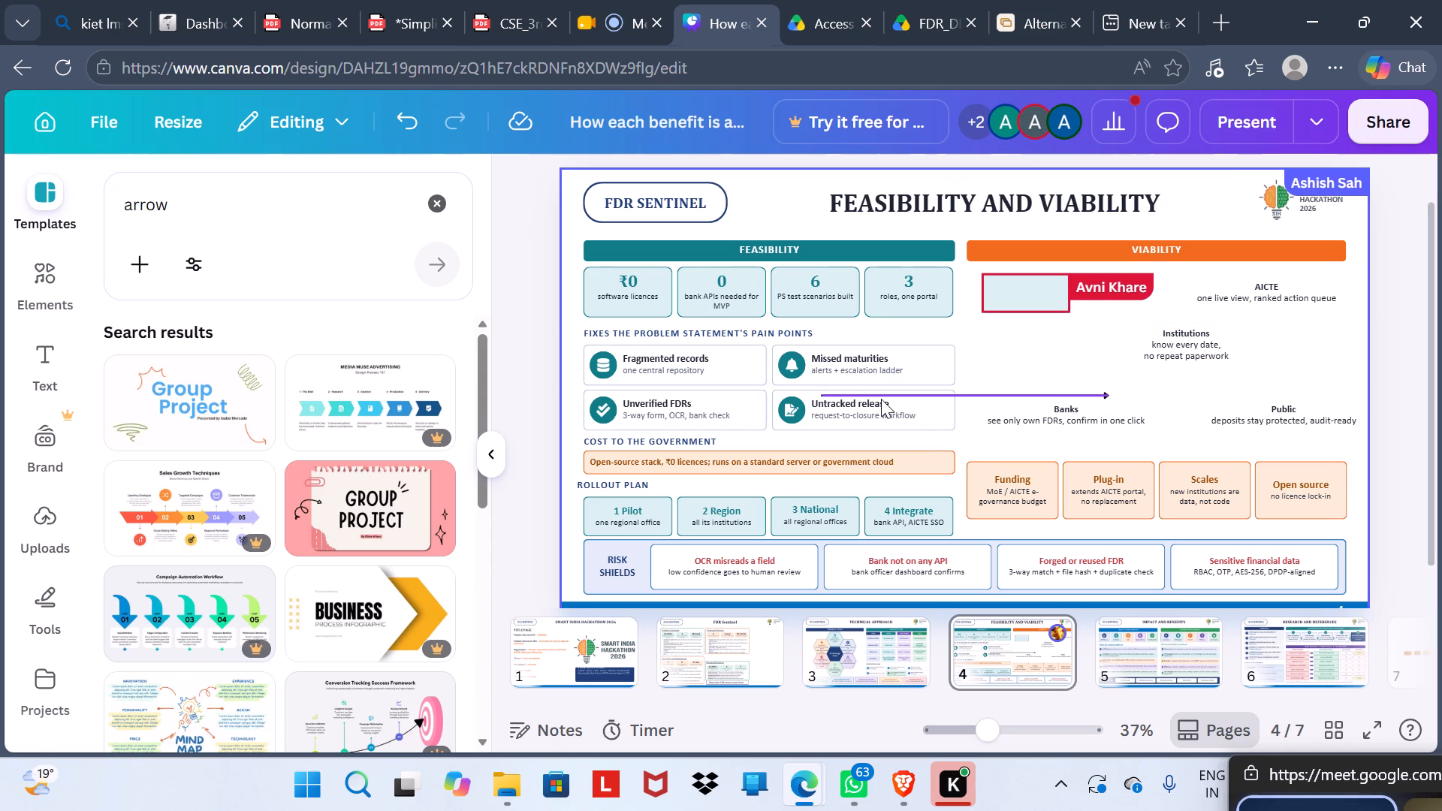
pyautogui.moveTo(967, 393); pyautogui.dragTo(972, 393)
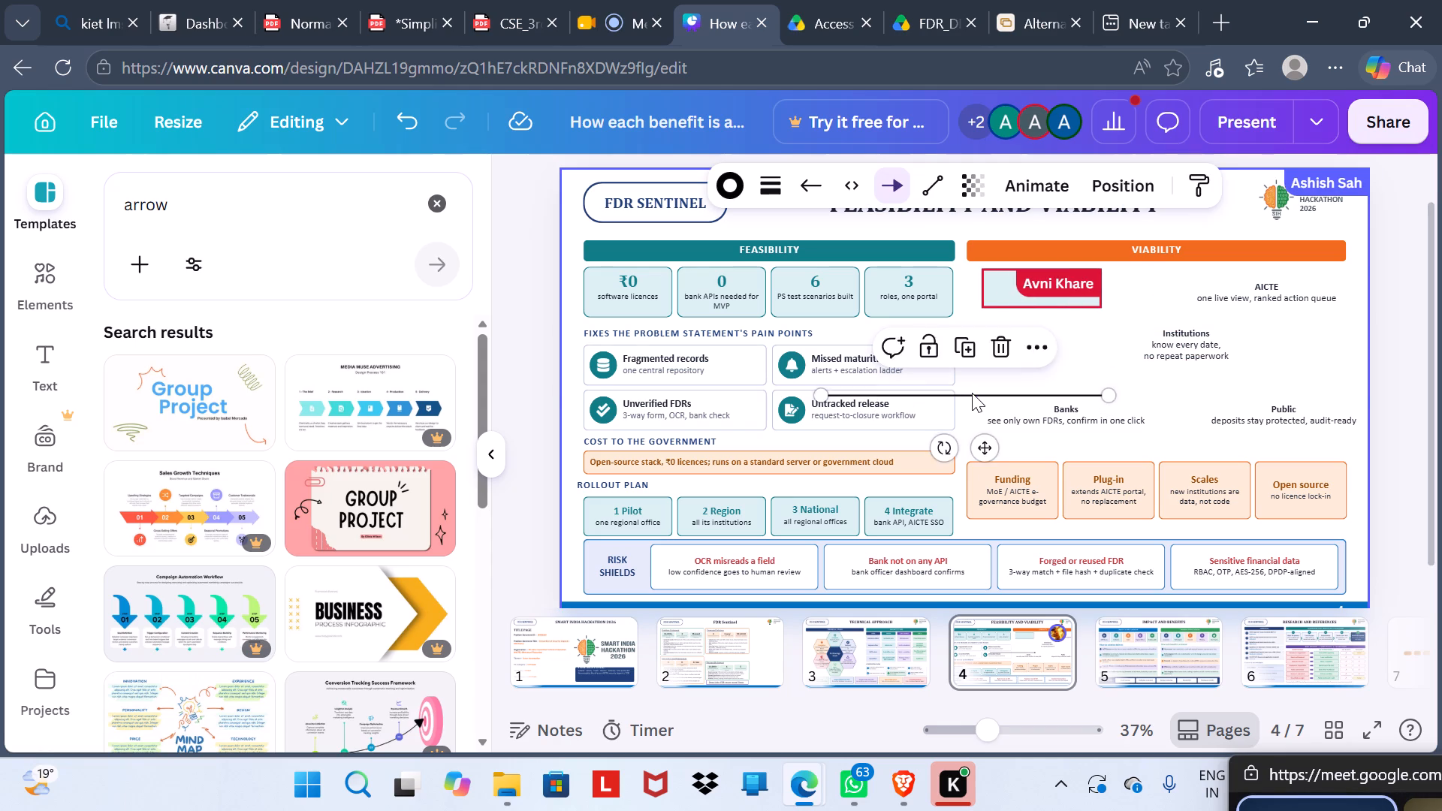
pyautogui.moveTo(972, 393); pyautogui.dragTo(1207, 369)
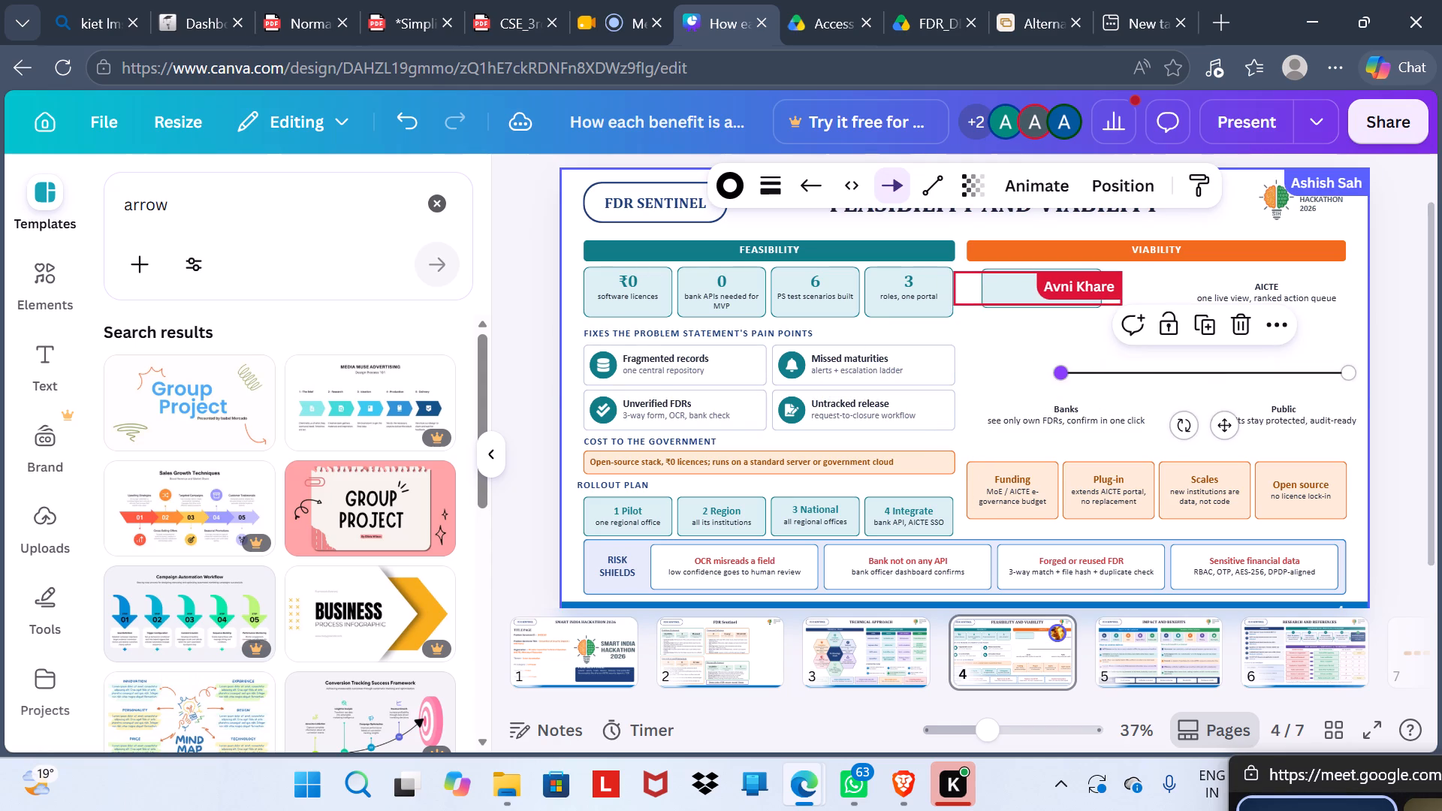
pyautogui.click(1388, 370)
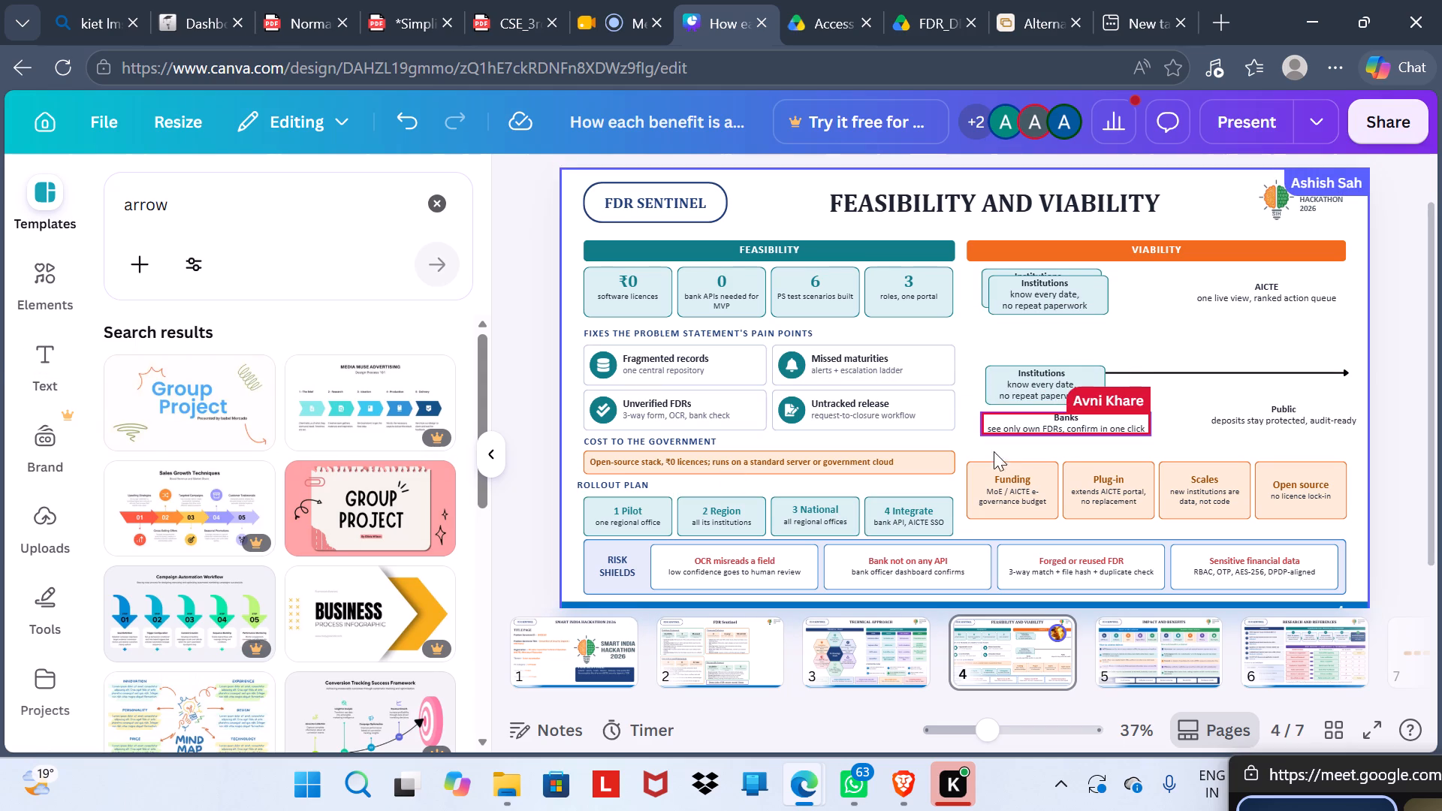
# Copy the orange Plug-in card's shape and place the copy near the arrow's head, between the AICTE and Public labels.
pyautogui.click(1063, 484)
pyautogui.hotkey('ctrl', 'c')
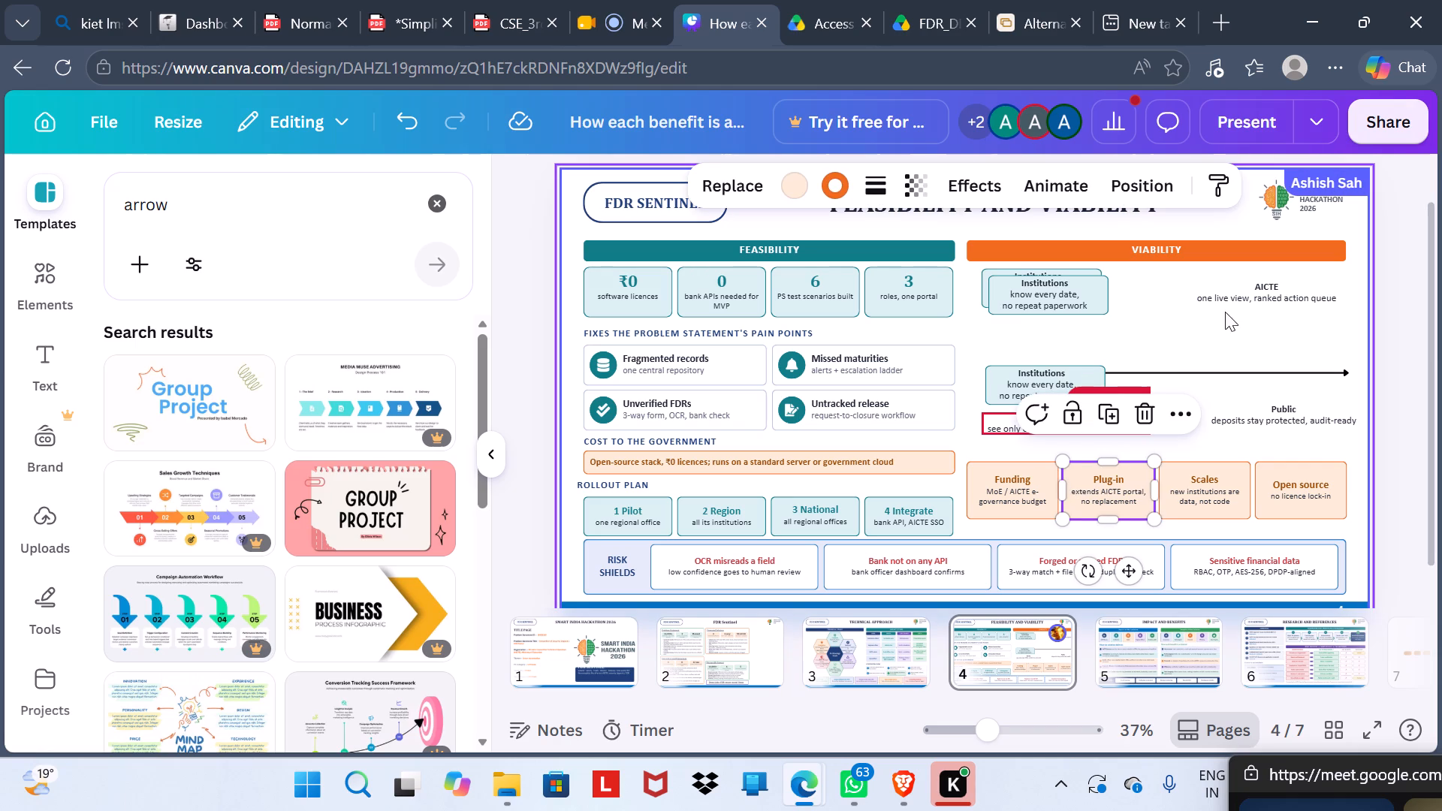
pyautogui.click(1169, 342)
pyautogui.hotkey('ctrl', 'v')
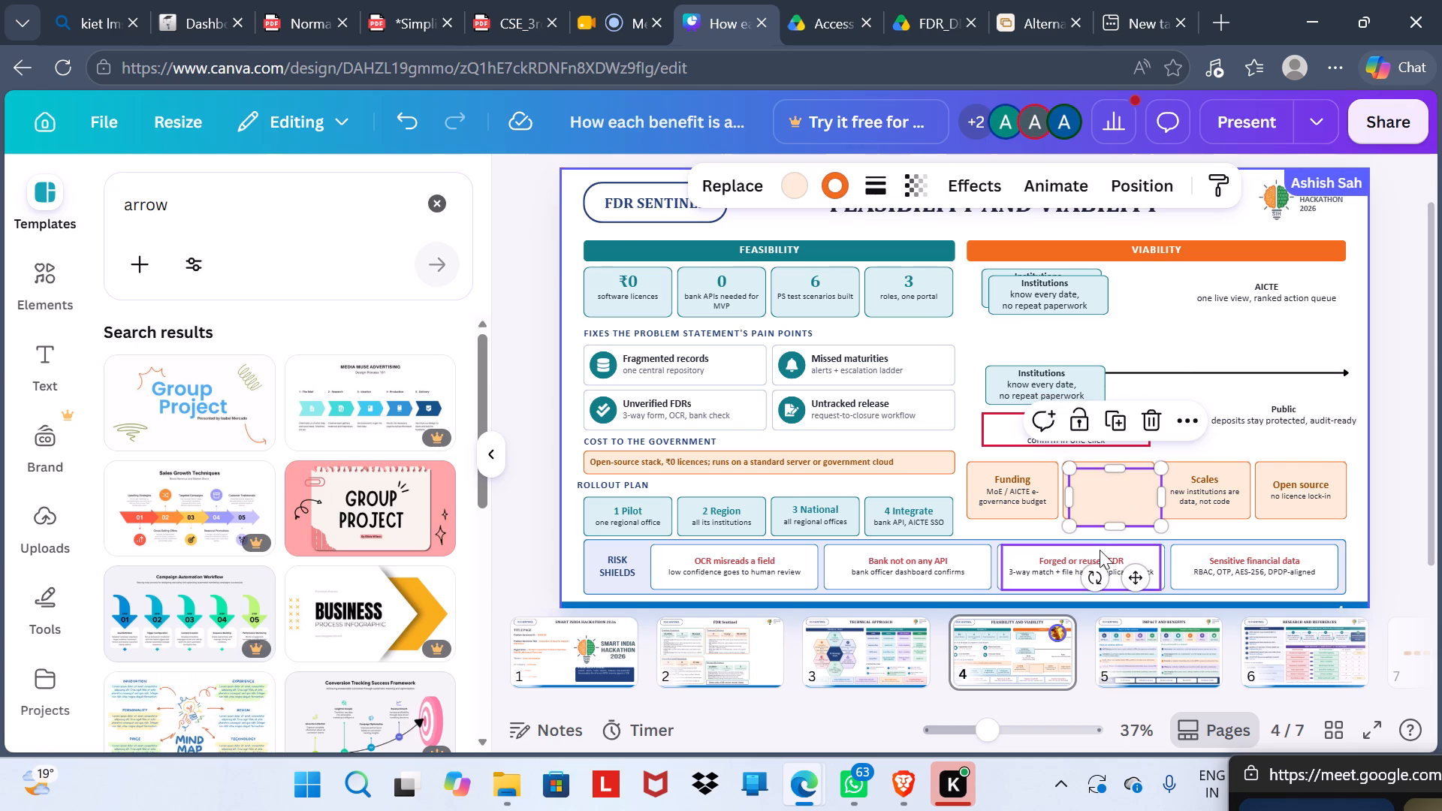
pyautogui.moveTo(1124, 481); pyautogui.dragTo(1171, 342)
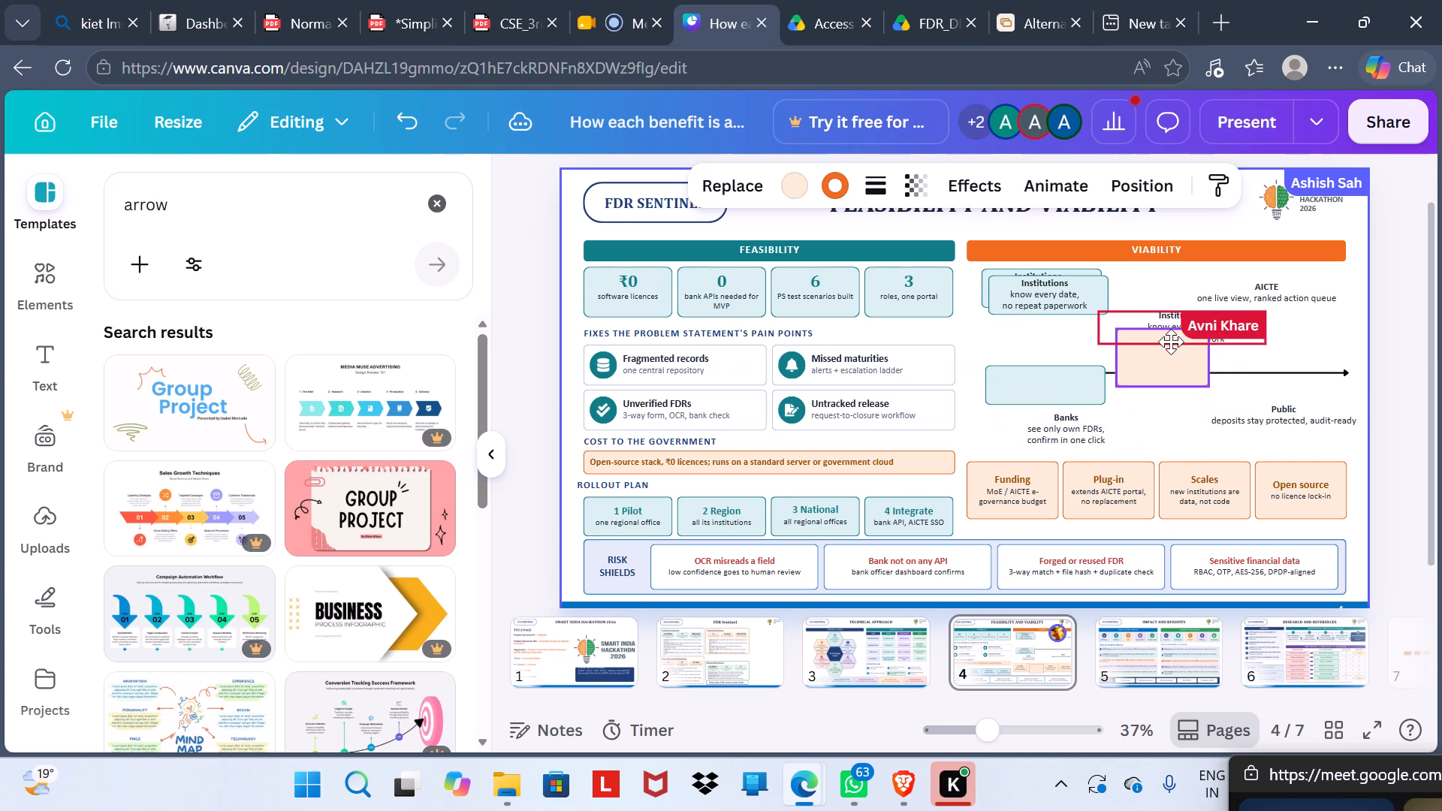
pyautogui.moveTo(1171, 342); pyautogui.dragTo(1299, 341)
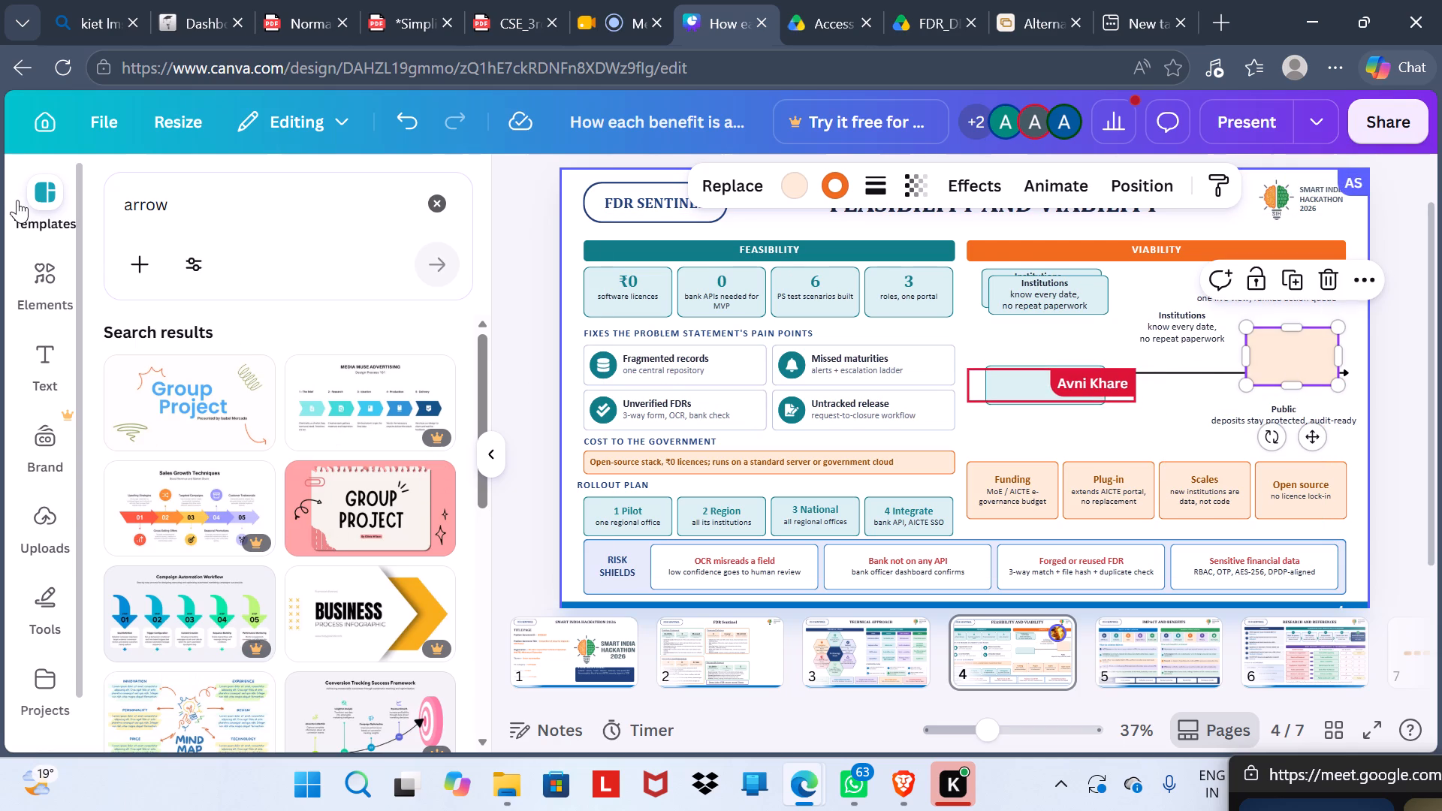
# Add a text box reading "FDR Sentinel" on two lines at the lower edge of the copied orange box.
pyautogui.click(56, 201)
pyautogui.click(49, 364)
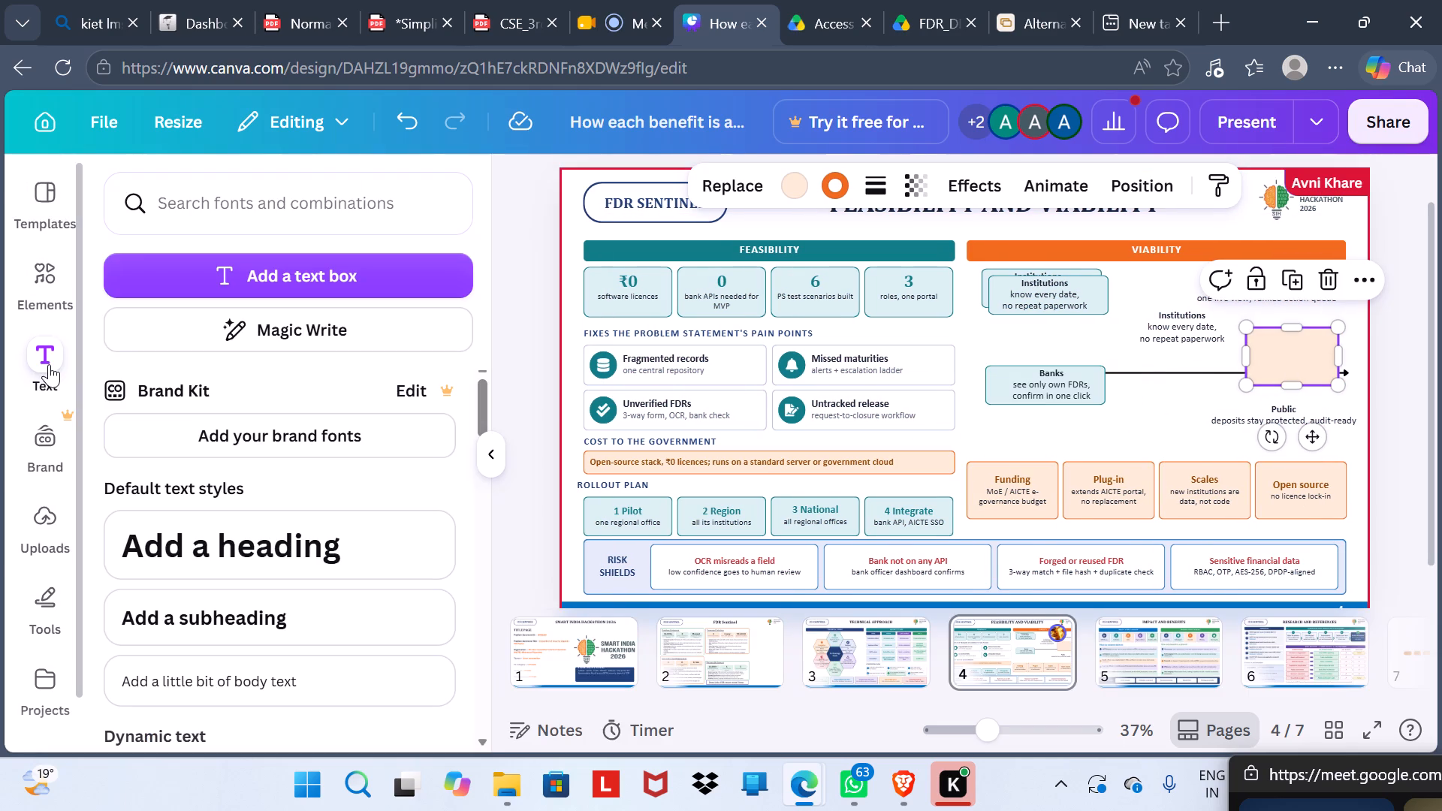
pyautogui.click(267, 278)
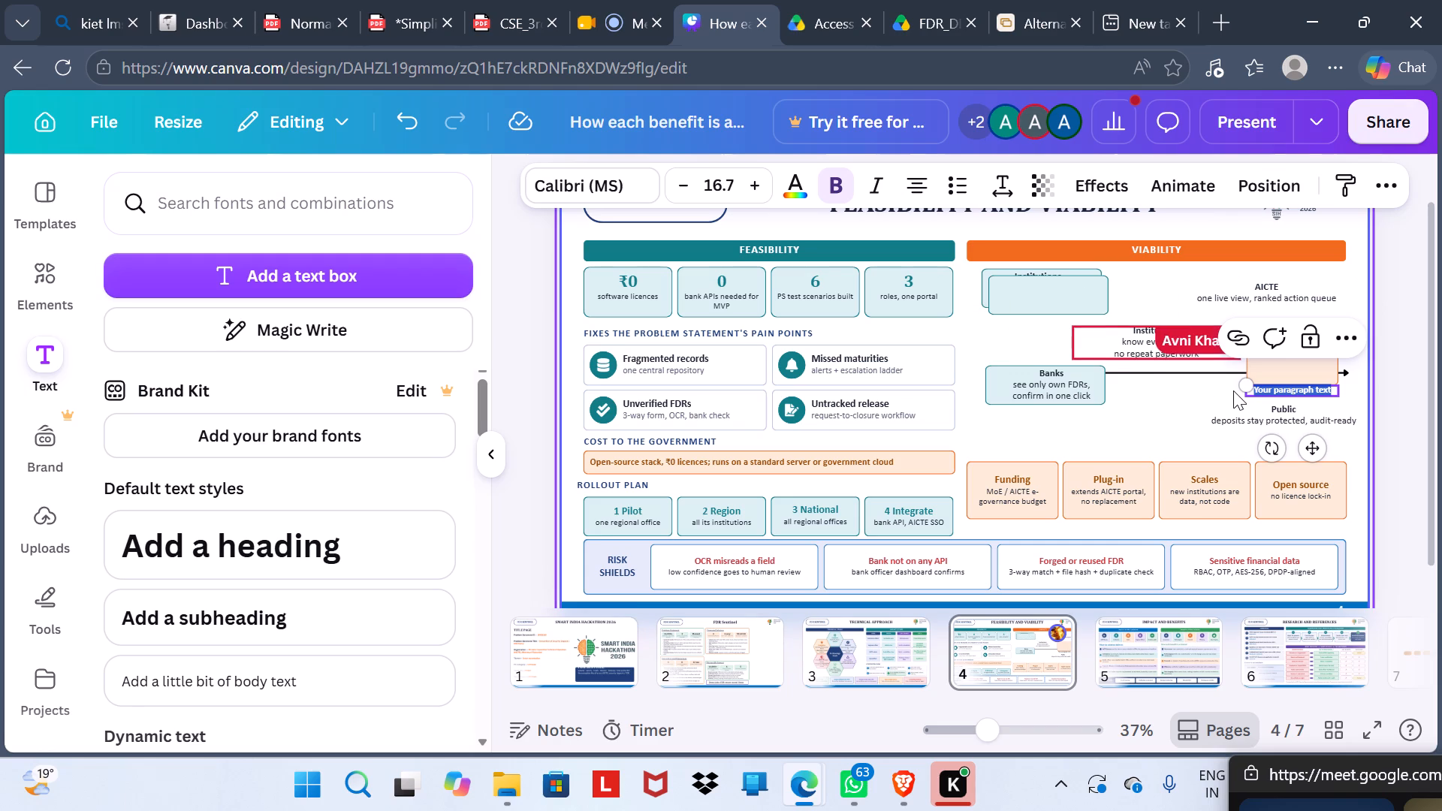
pyautogui.write('FDR')
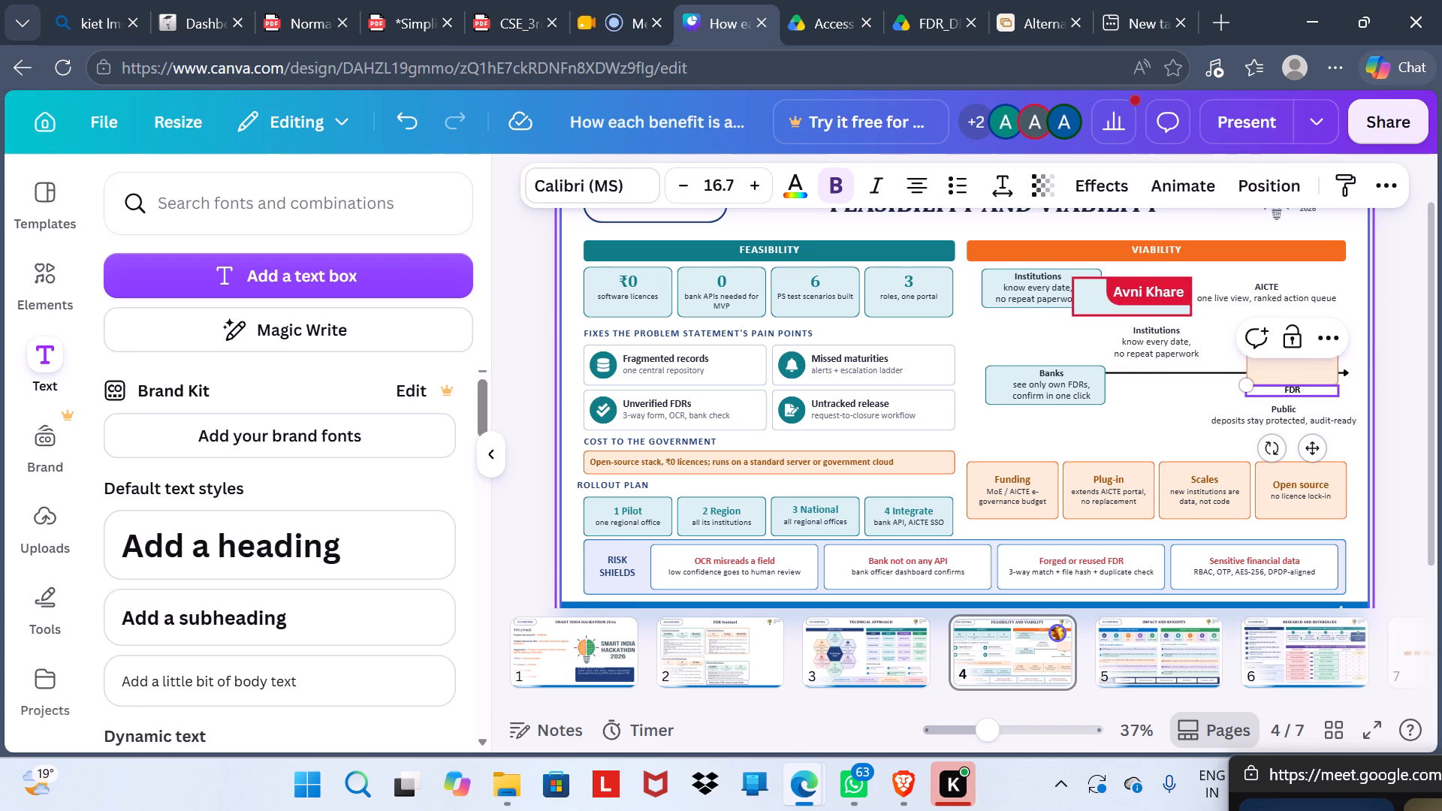
pyautogui.press('Return')
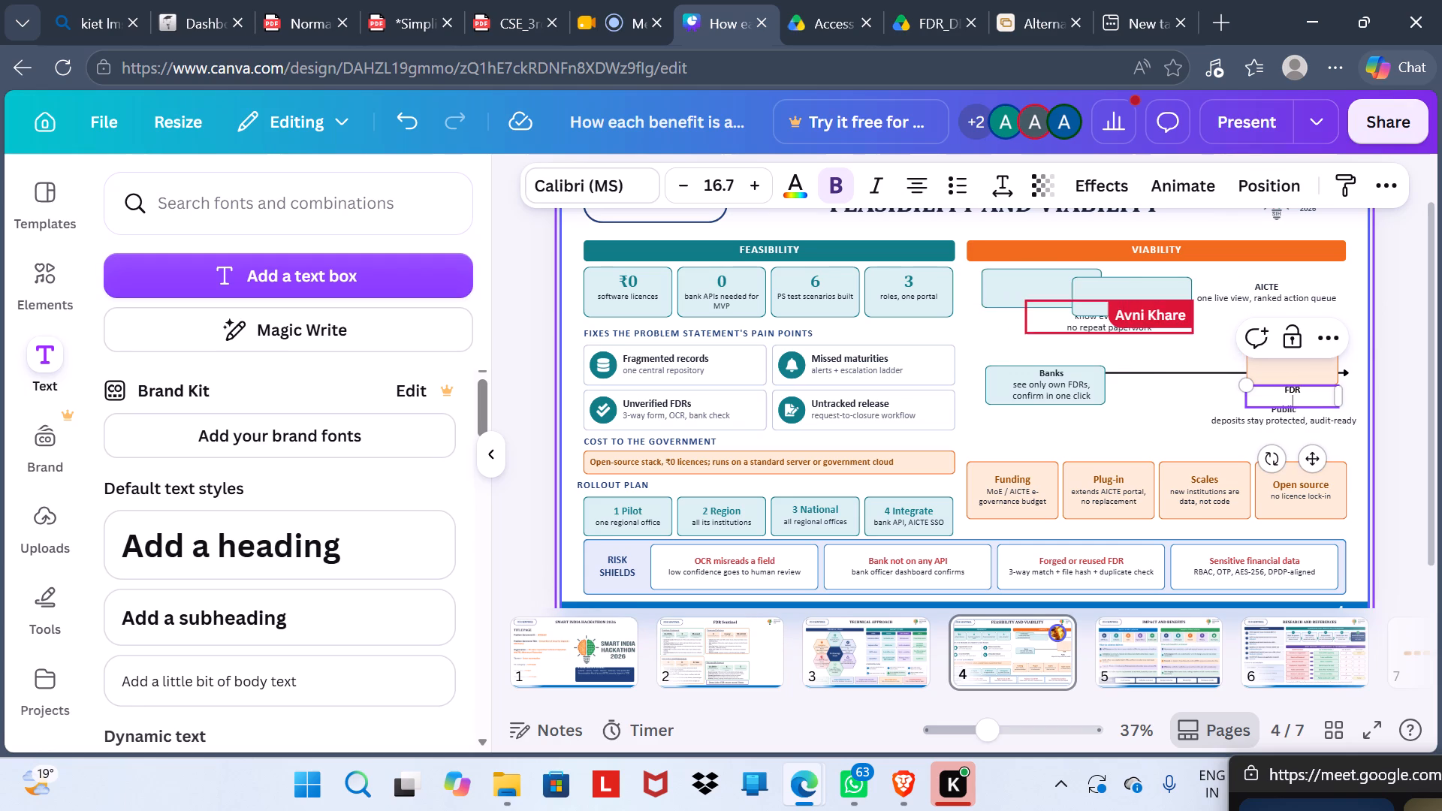
pyautogui.write('Sentinel')
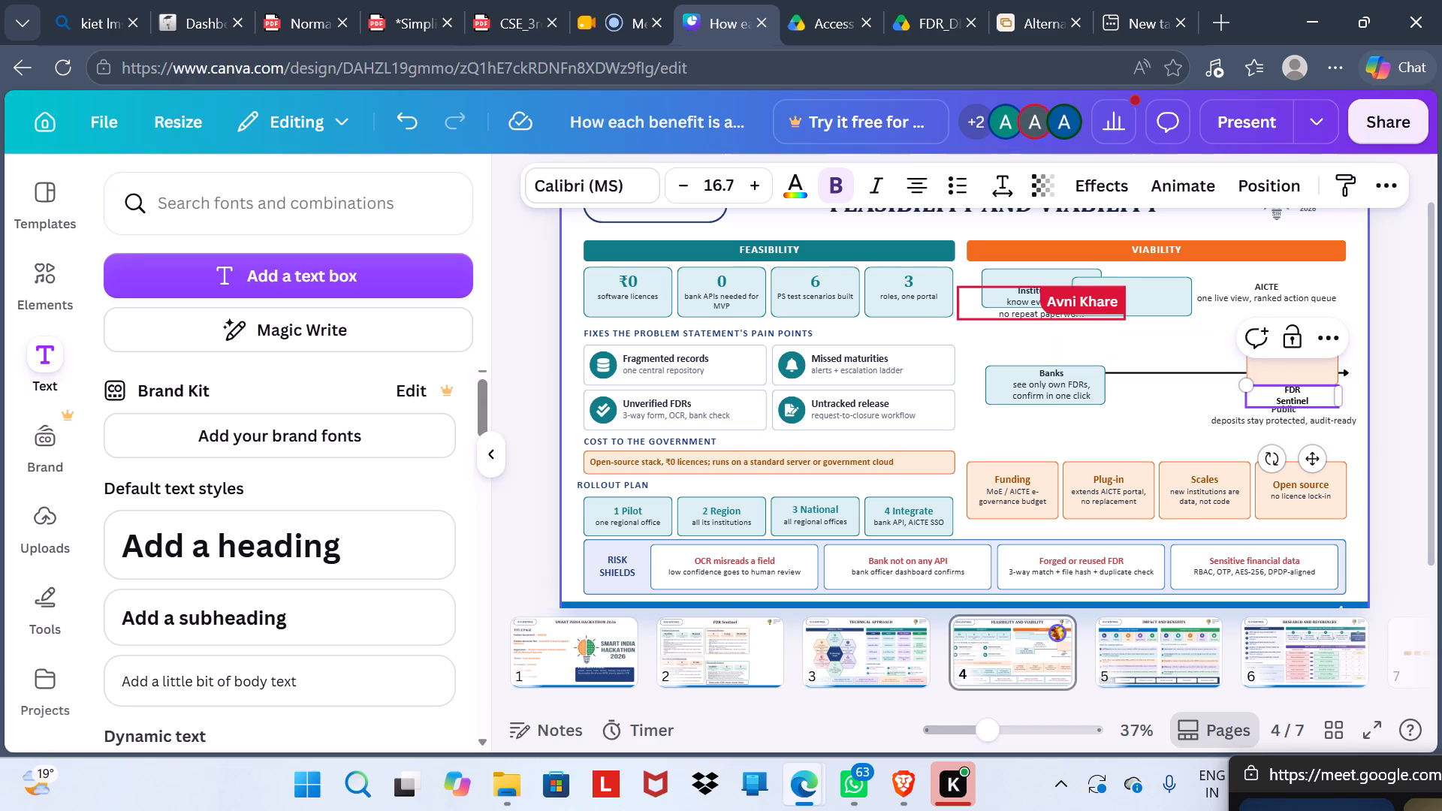
# Move the FDR Sentinel text up onto the copied orange box in the Viability section.
pyautogui.click(1289, 390)
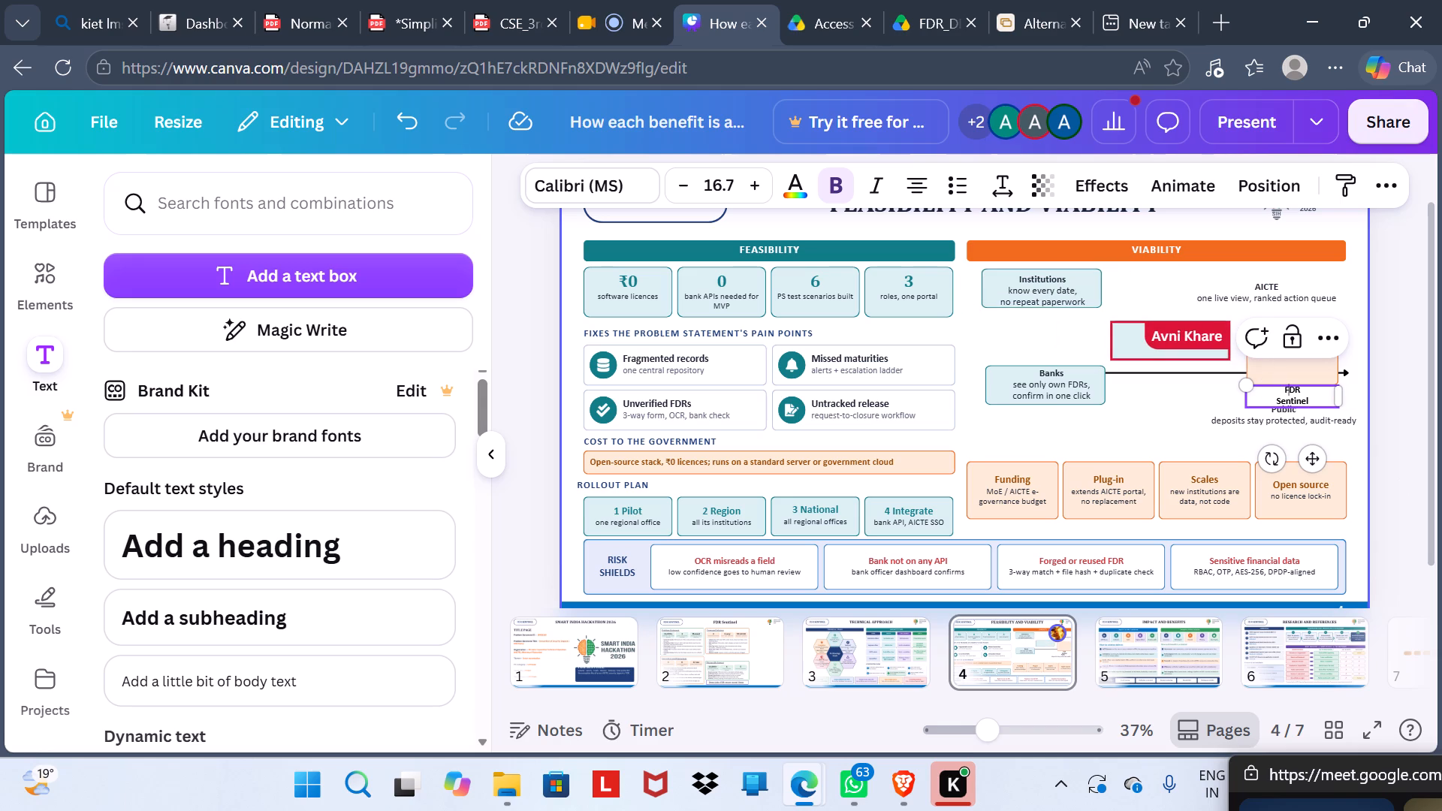
pyautogui.click(1299, 385)
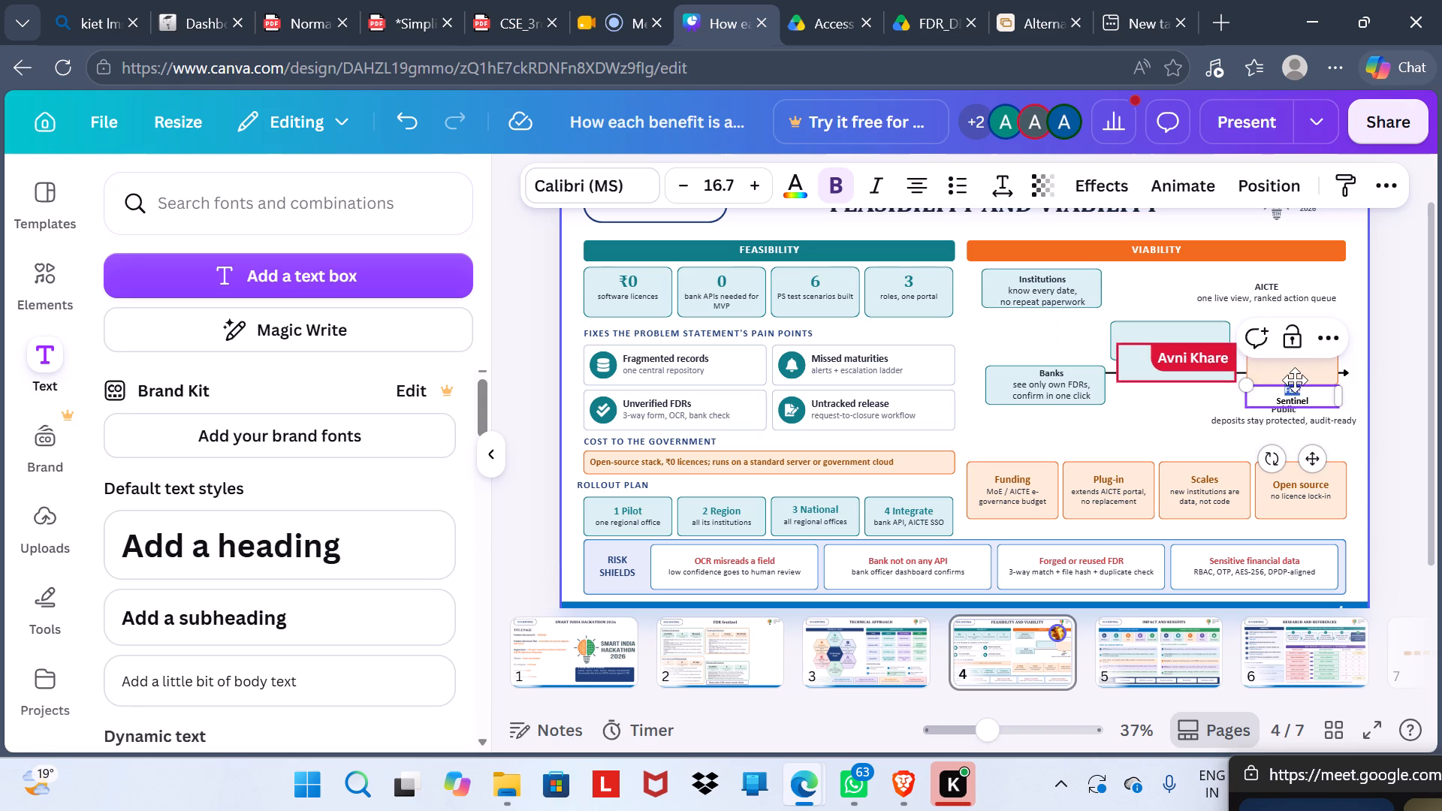
pyautogui.moveTo(1296, 384); pyautogui.dragTo(1300, 336)
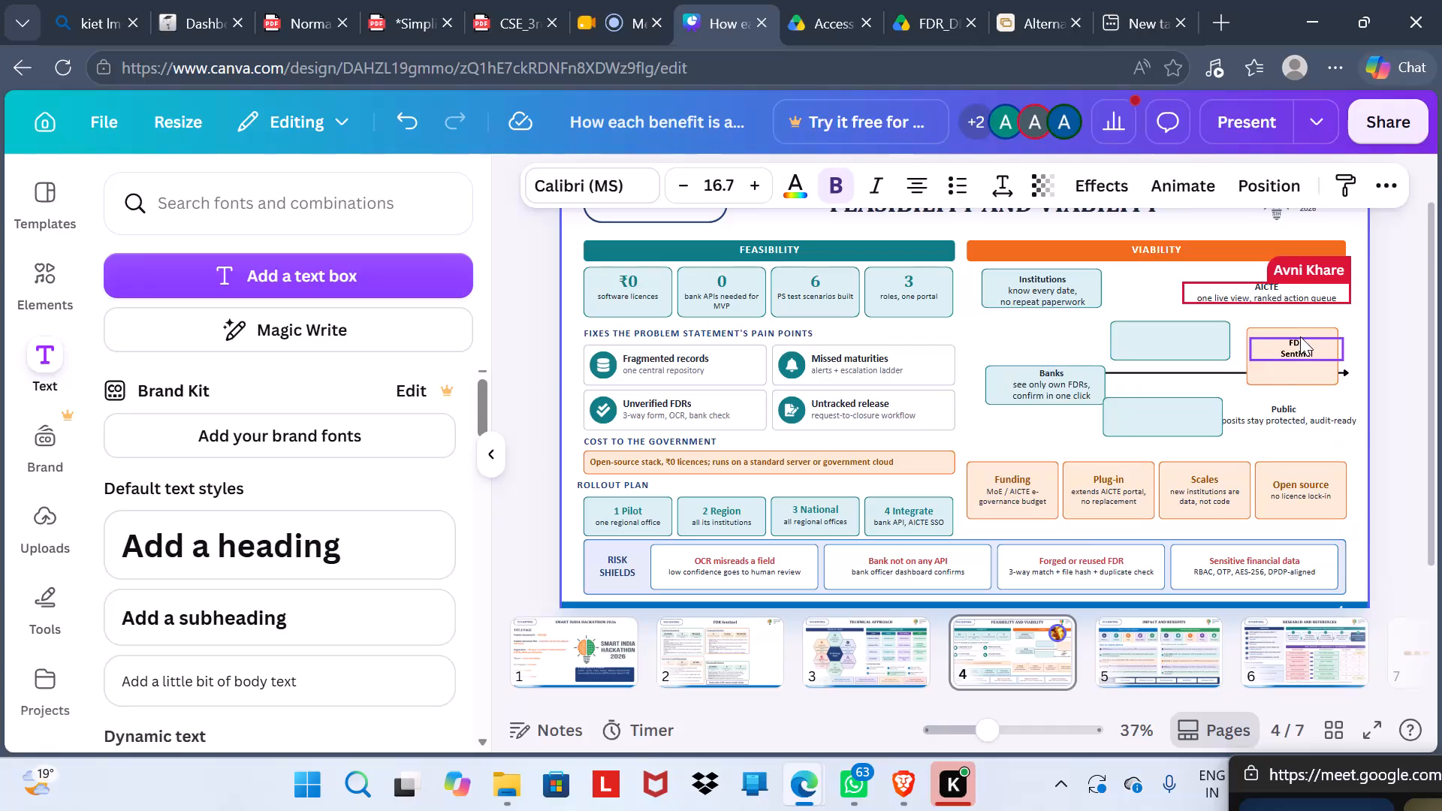
pyautogui.moveTo(1300, 336); pyautogui.dragTo(1298, 342)
pyautogui.click(1340, 351)
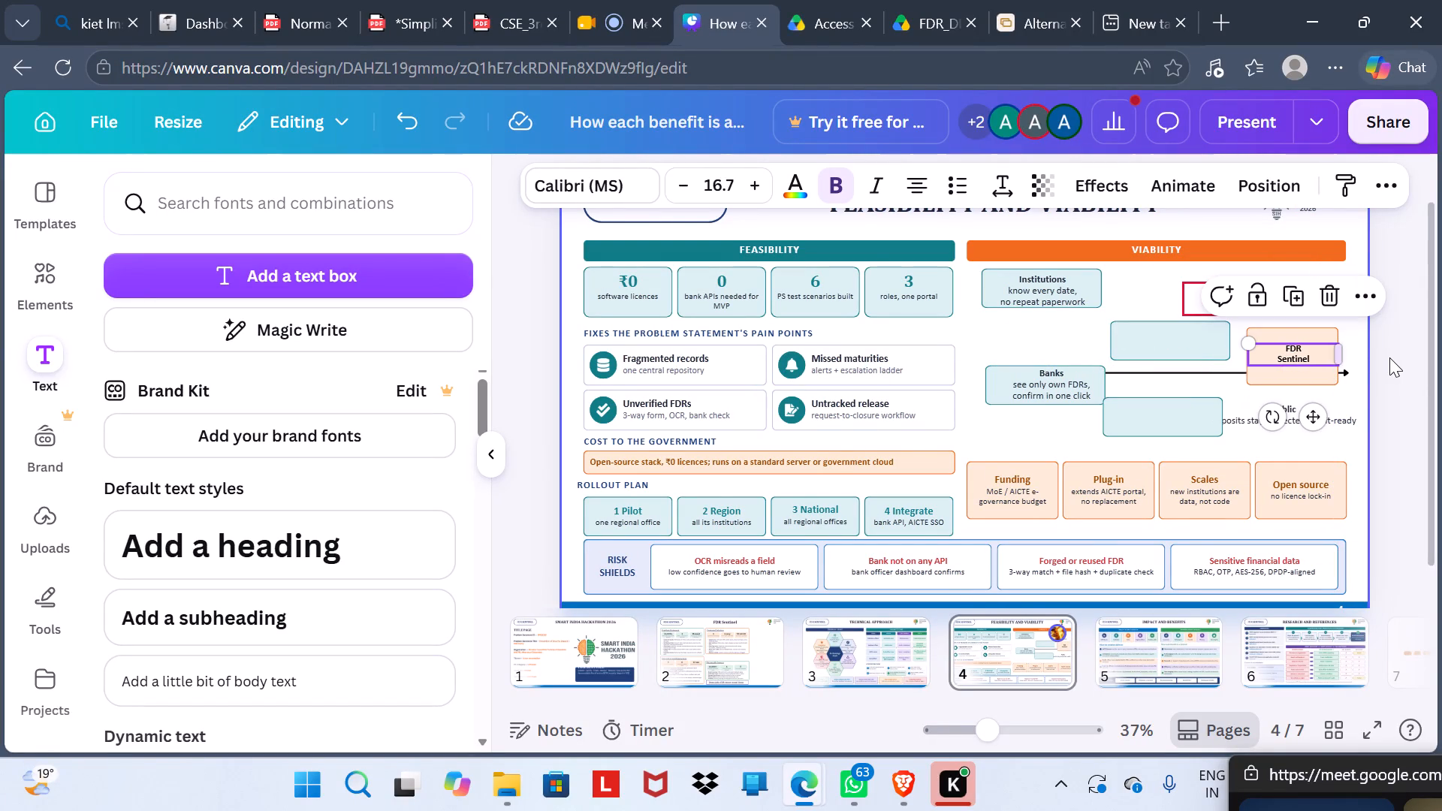
pyautogui.click(1389, 357)
pyautogui.click(1303, 351)
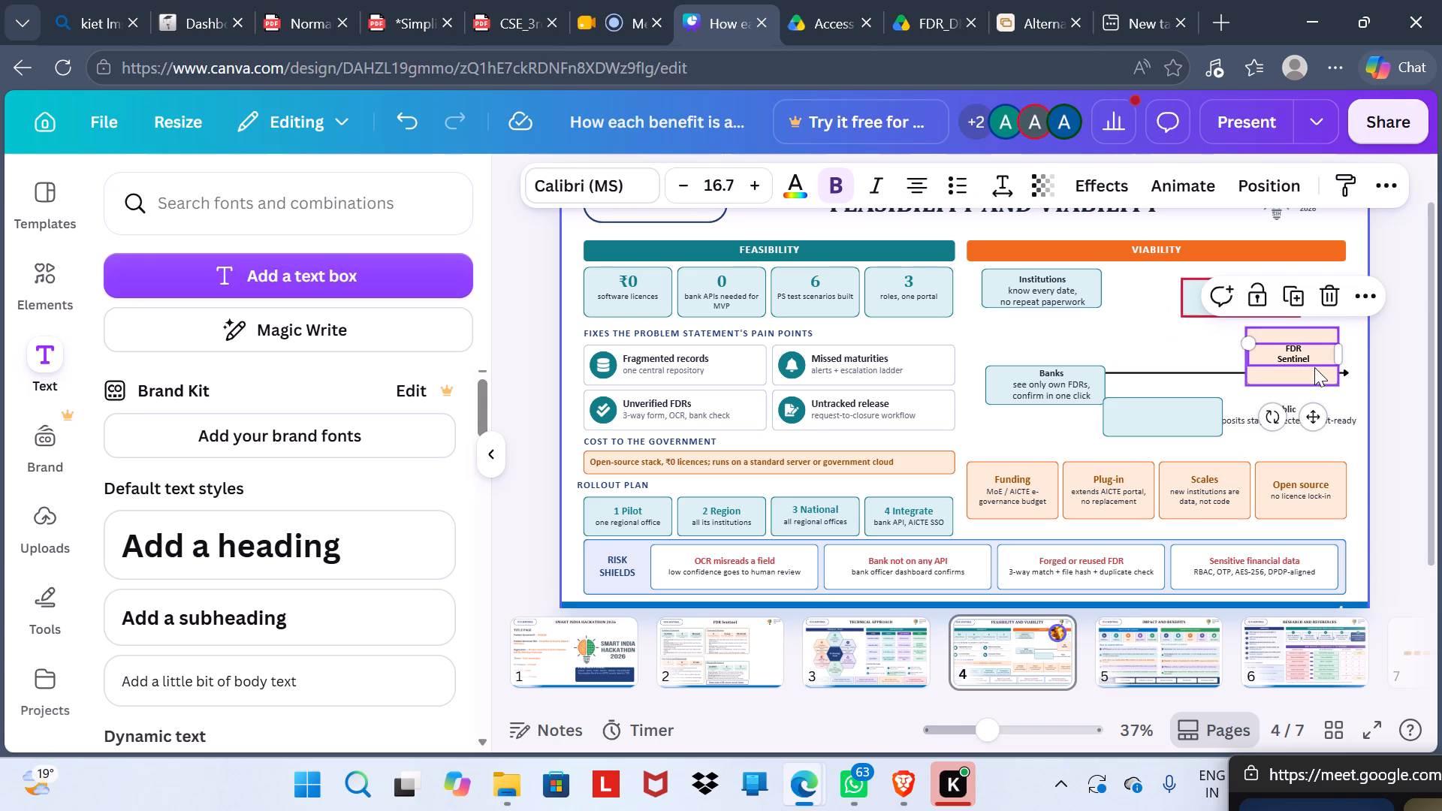
pyautogui.click(1314, 367)
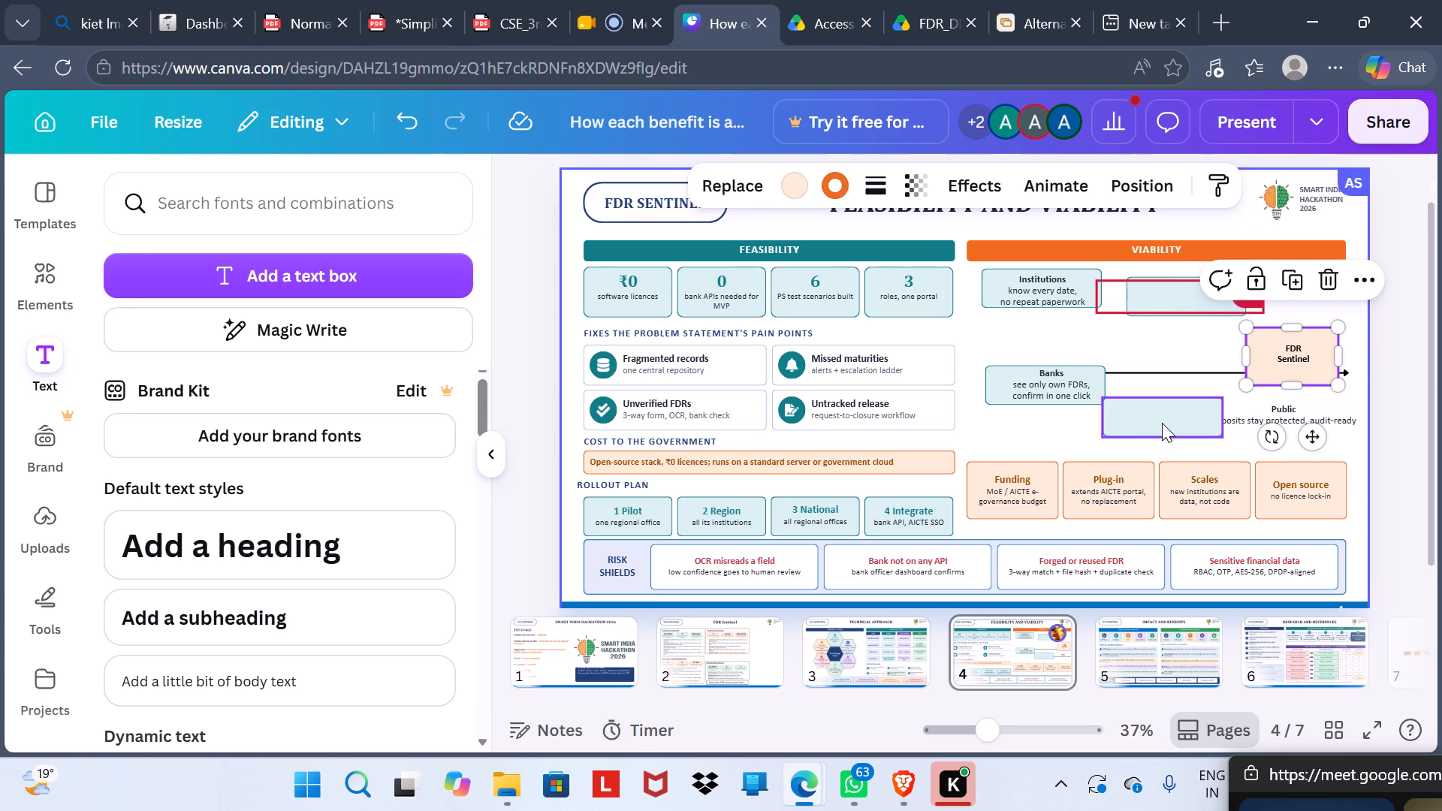
# Move the empty teal box onto the Public label, beneath the orange FDR Sentinel box in the Viability section.
pyautogui.moveTo(1162, 423); pyautogui.dragTo(1279, 419)
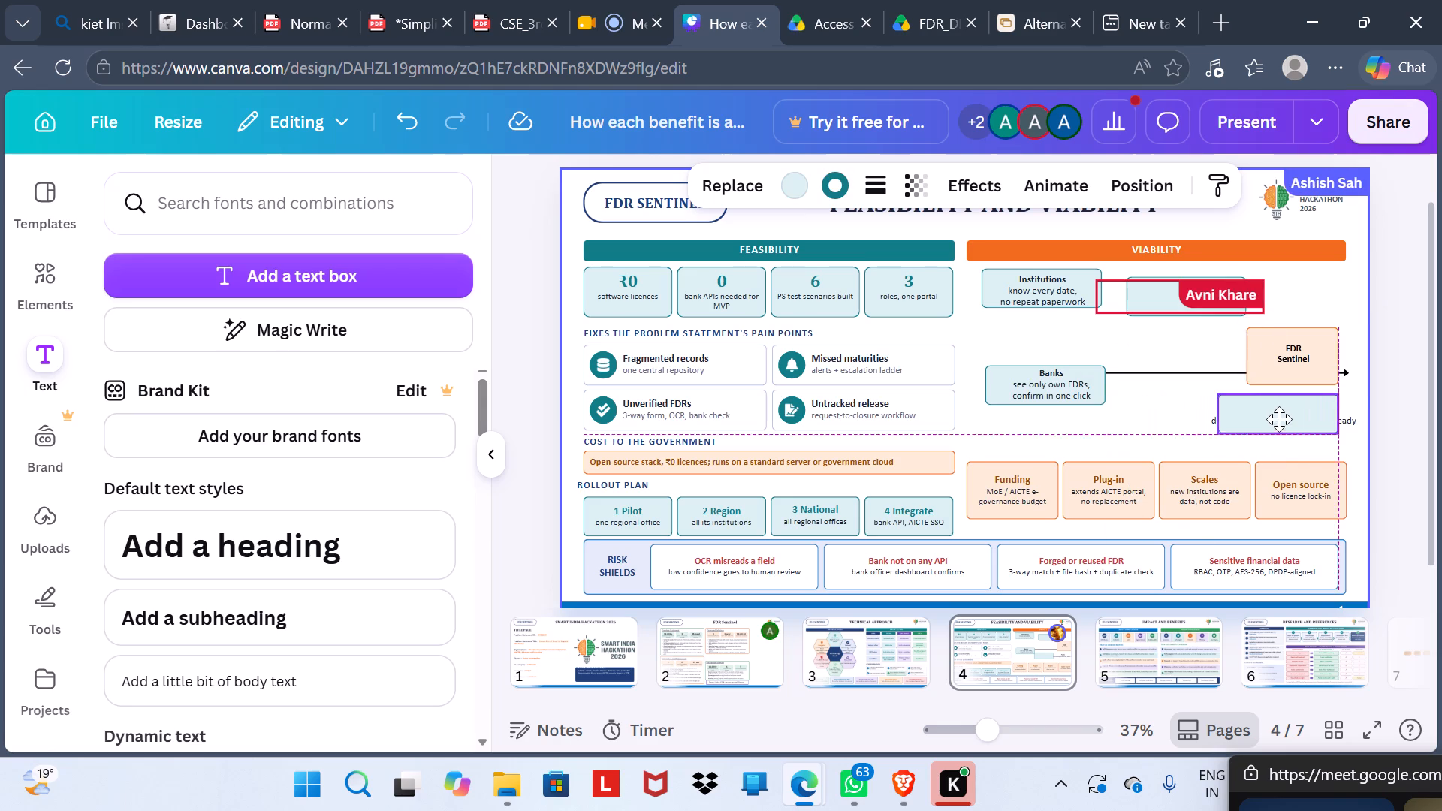
pyautogui.moveTo(1279, 419); pyautogui.dragTo(1250, 423)
# Bring the Public label in front of the other elements and shift it slightly toward the empty teal box.
pyautogui.moveTo(1320, 424); pyautogui.dragTo(1311, 424)
pyautogui.click(1348, 346)
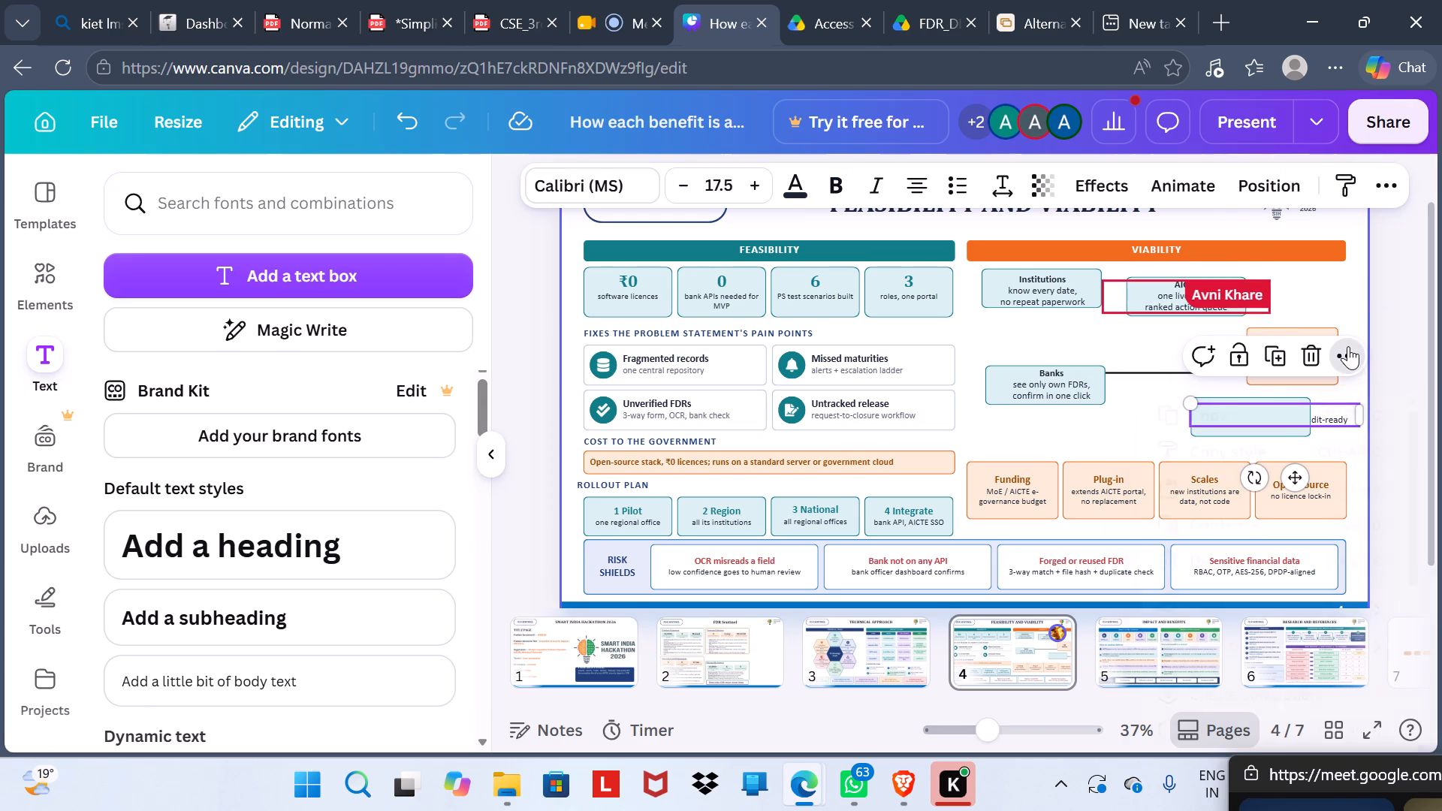
pyautogui.click(1231, 611)
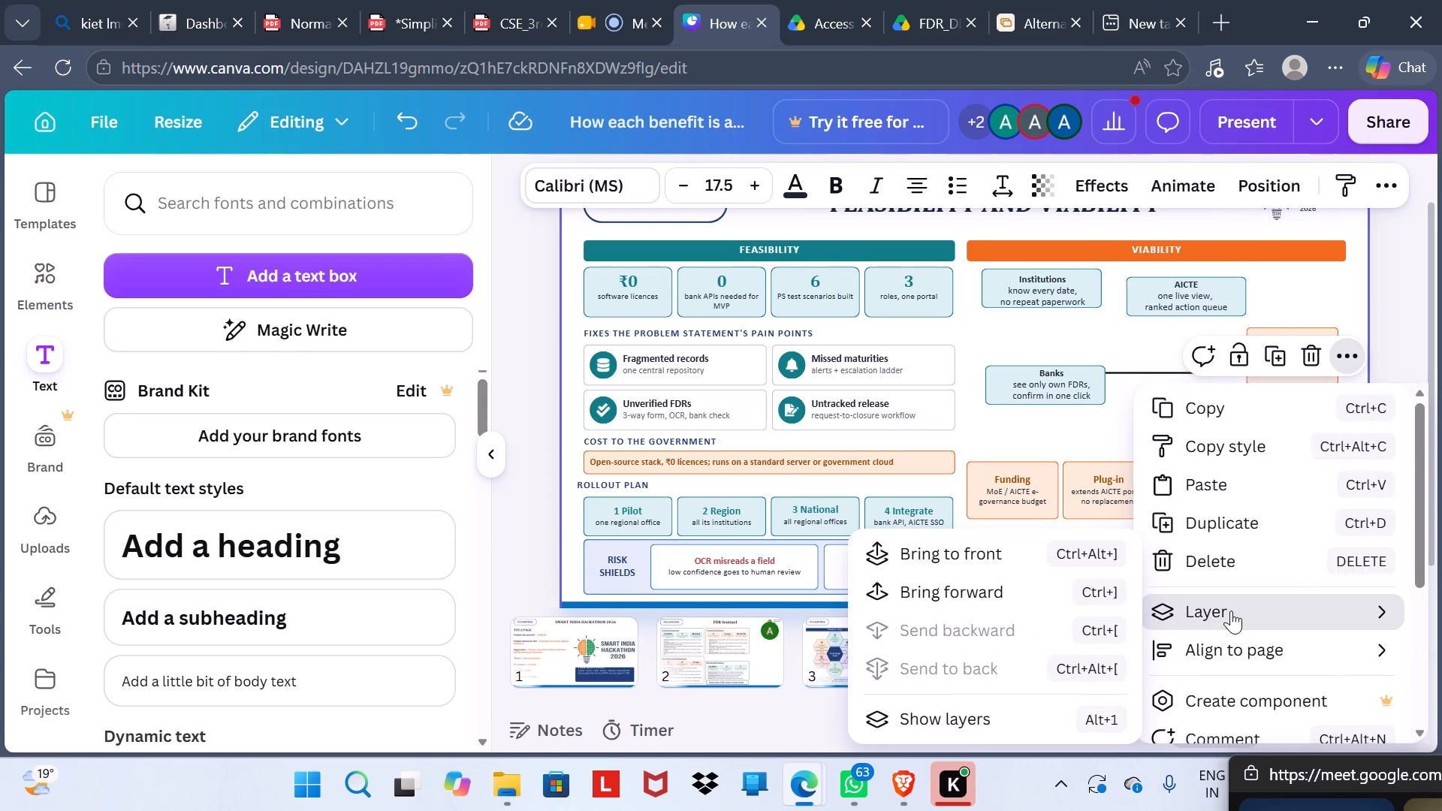
pyautogui.click(1045, 557)
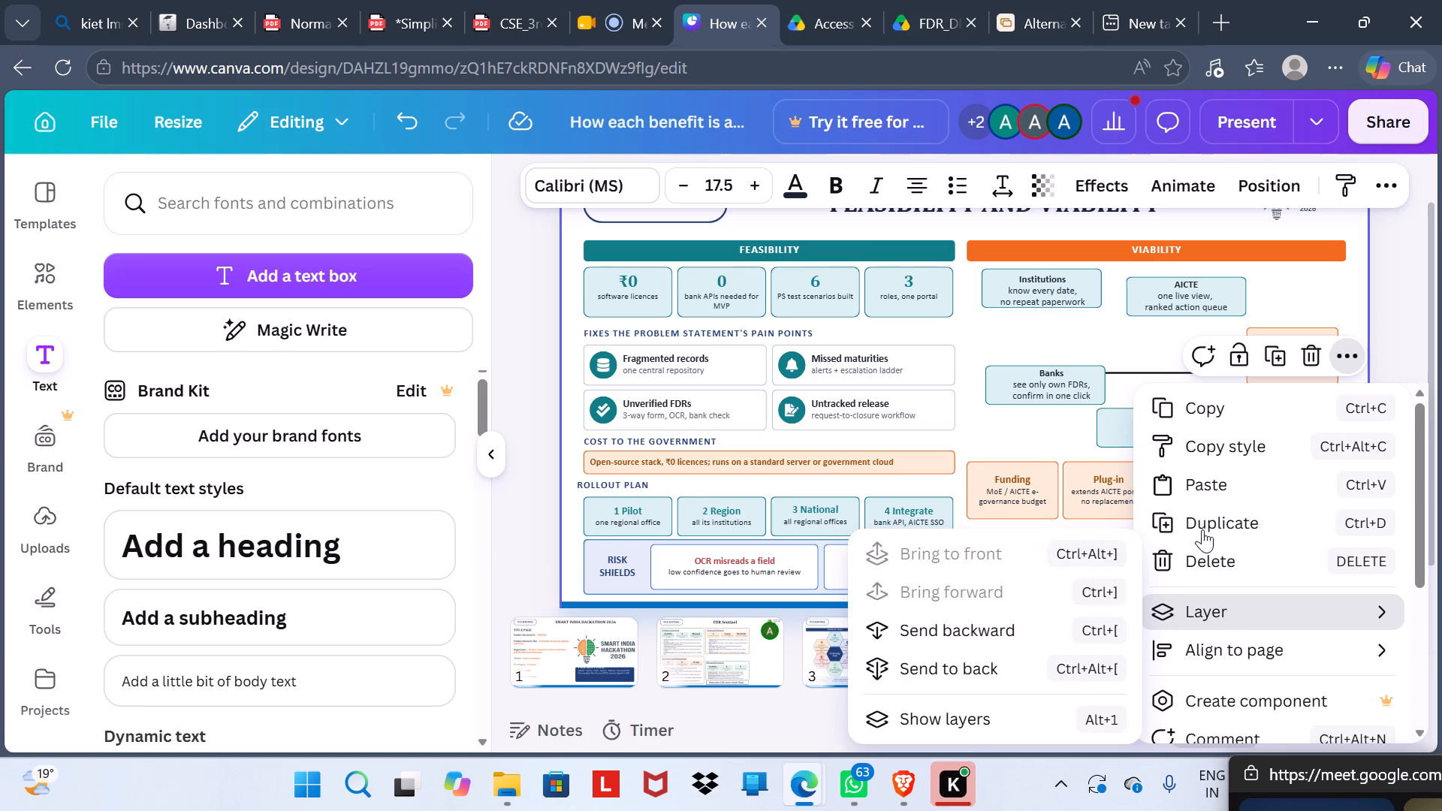
pyautogui.click(1404, 346)
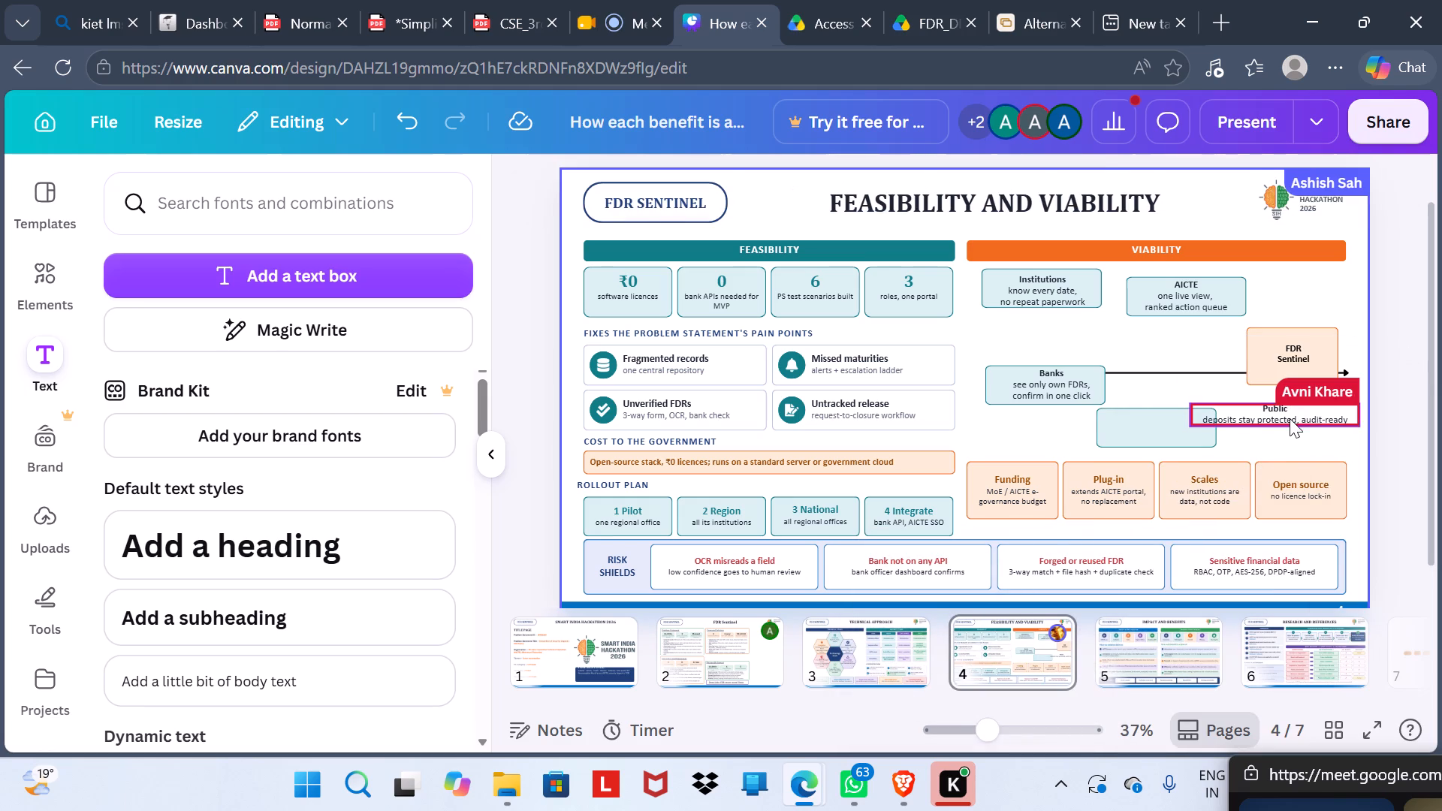
pyautogui.moveTo(1290, 418); pyautogui.dragTo(1271, 422)
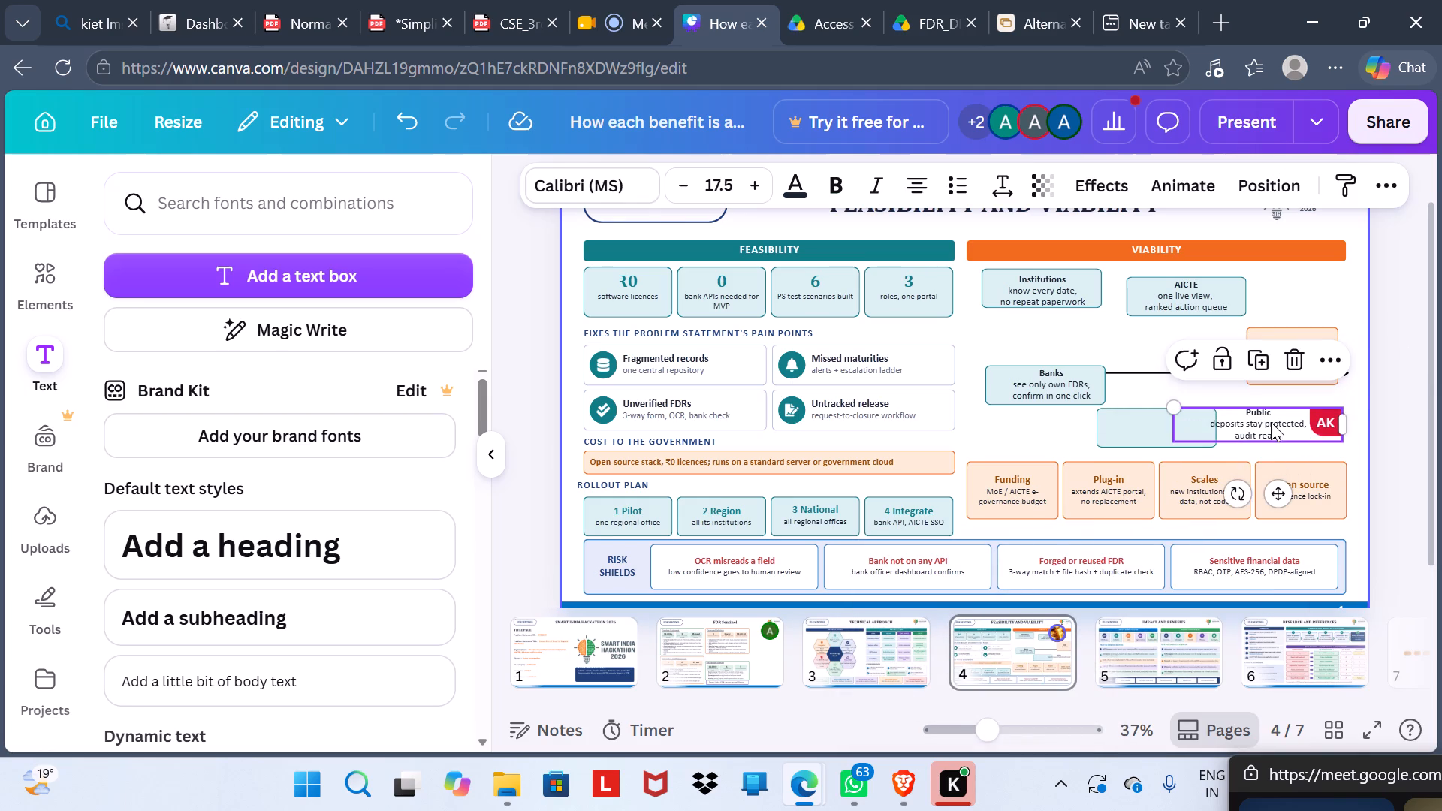
pyautogui.click(1440, 278)
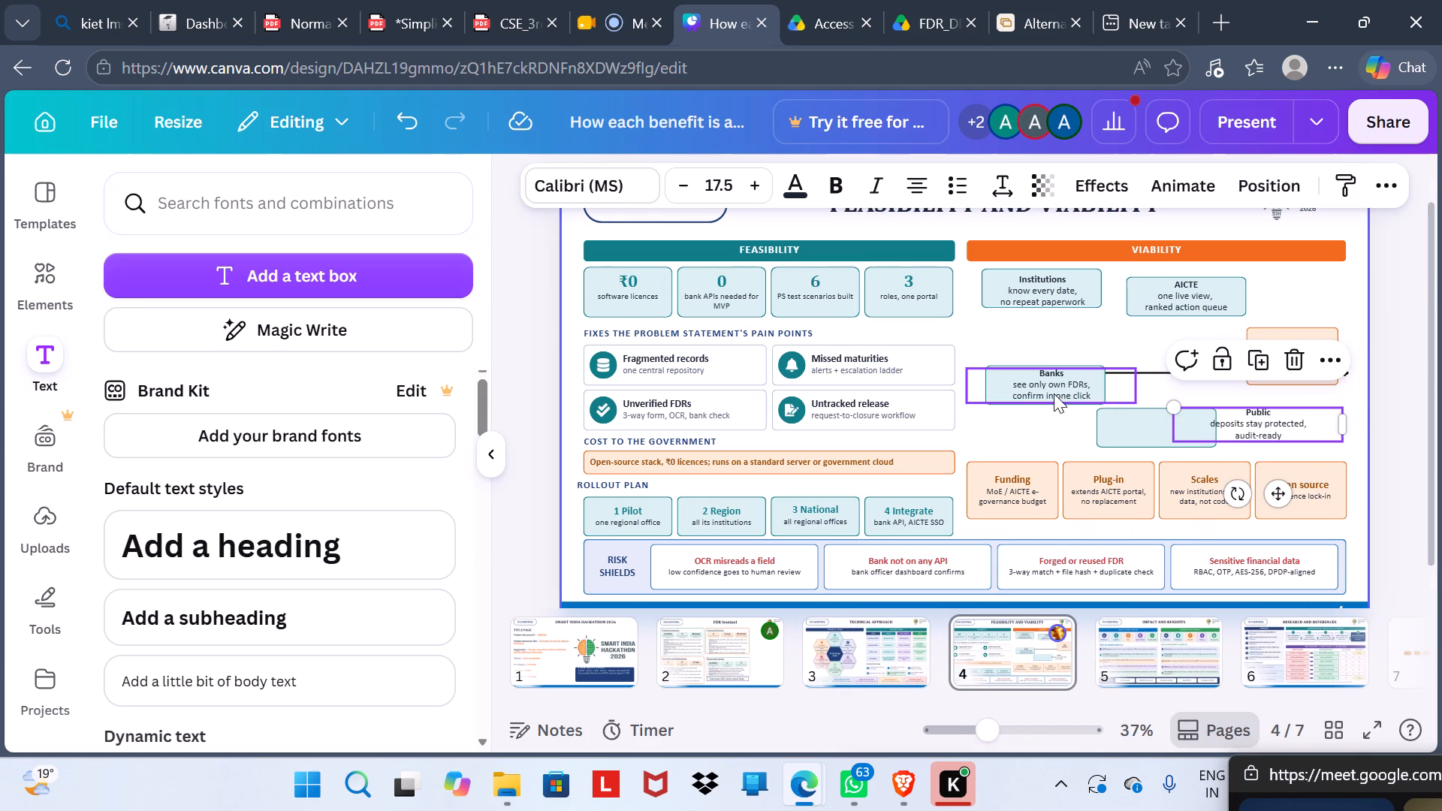
pyautogui.click(1397, 304)
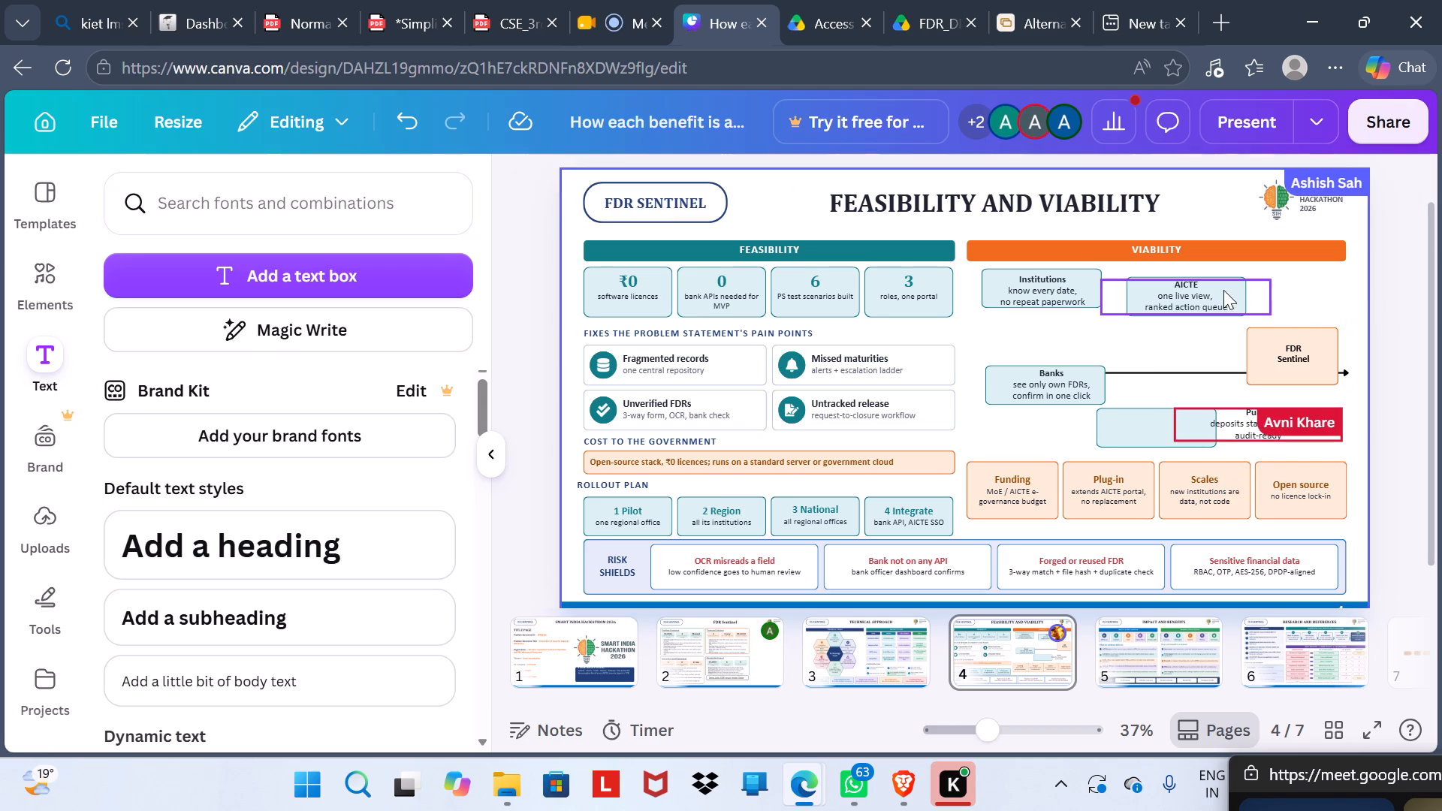
# Move the AICTE teal box and its label to the upper-right corner of the Viability section, above the arrow's head.
pyautogui.click(1217, 288)
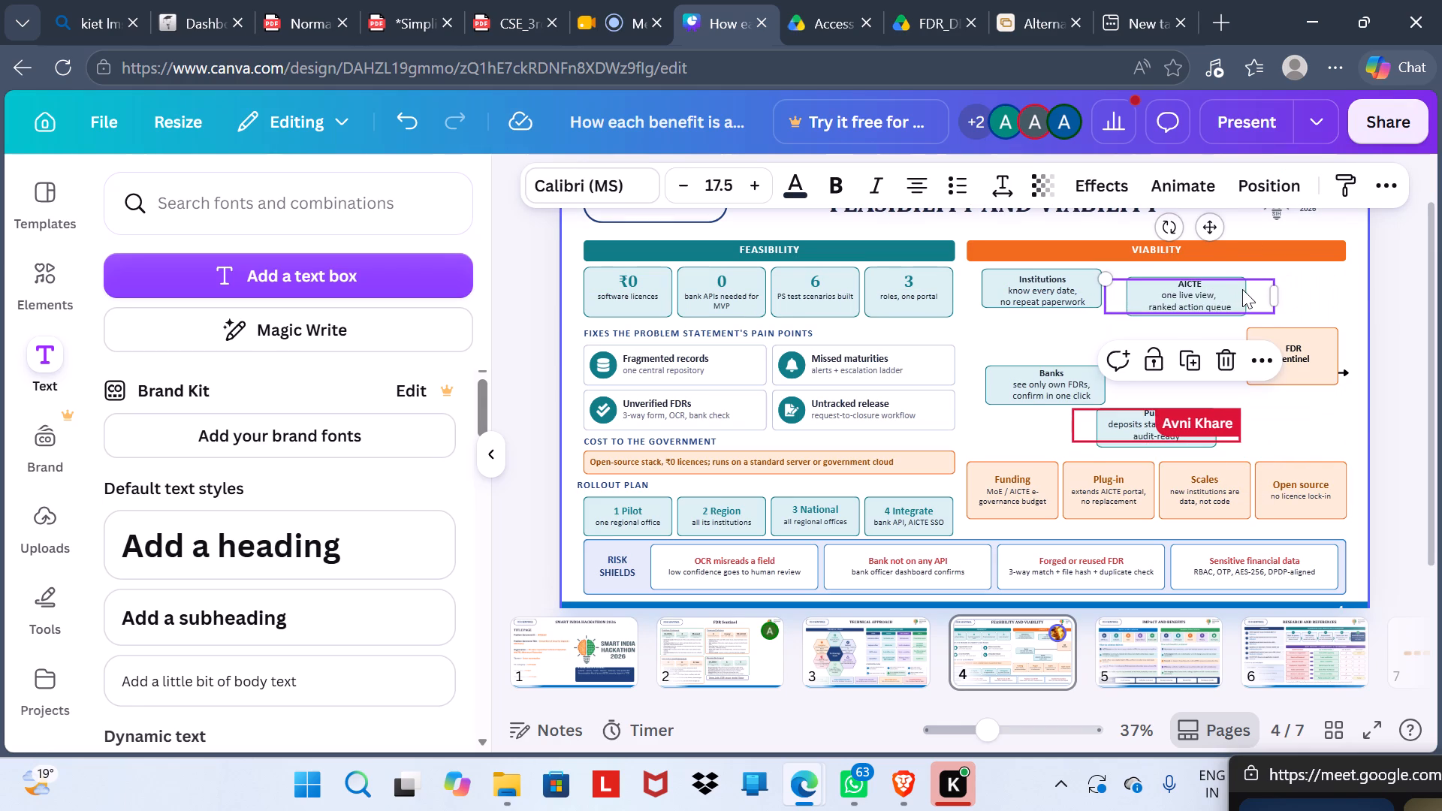
pyautogui.click(1242, 289)
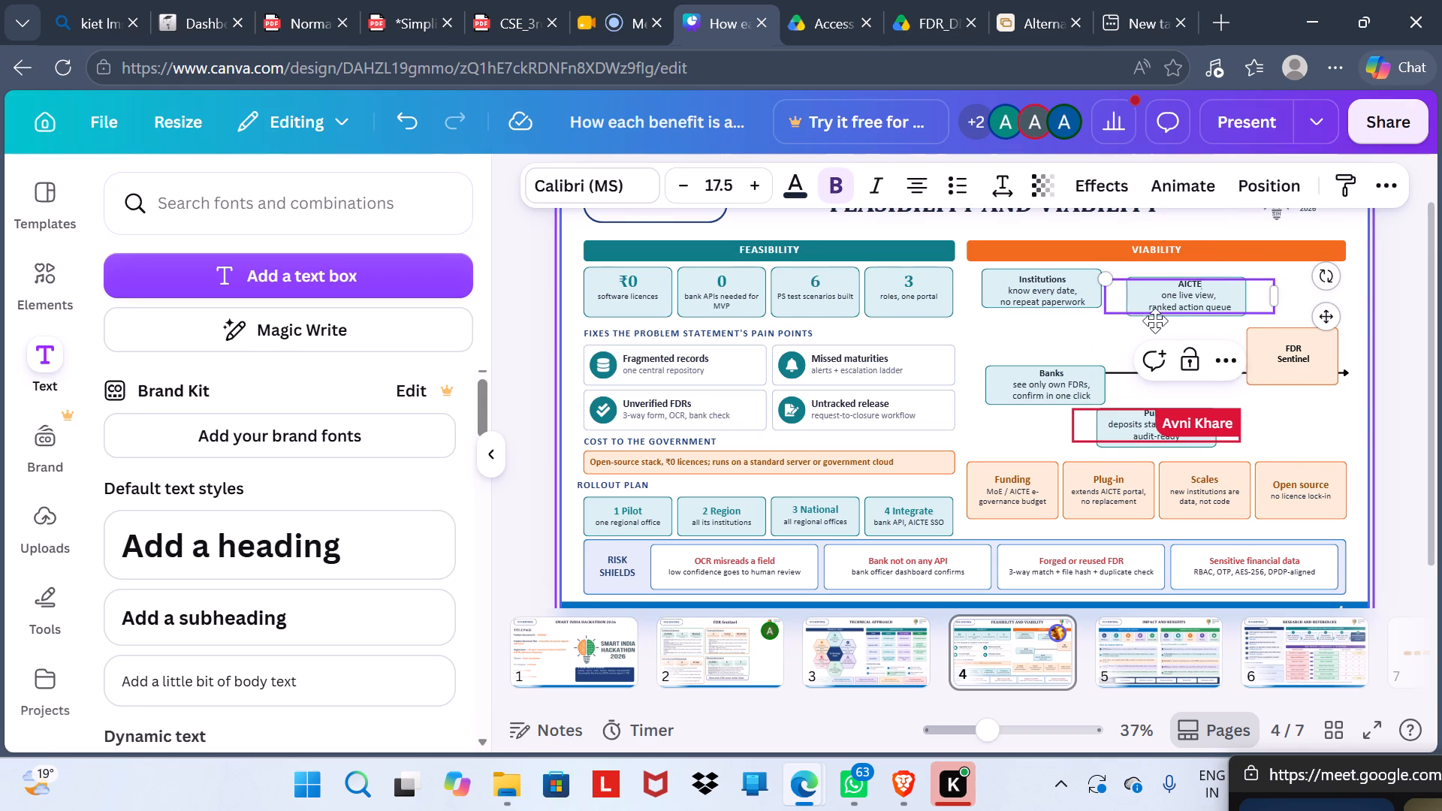
pyautogui.click(1140, 321)
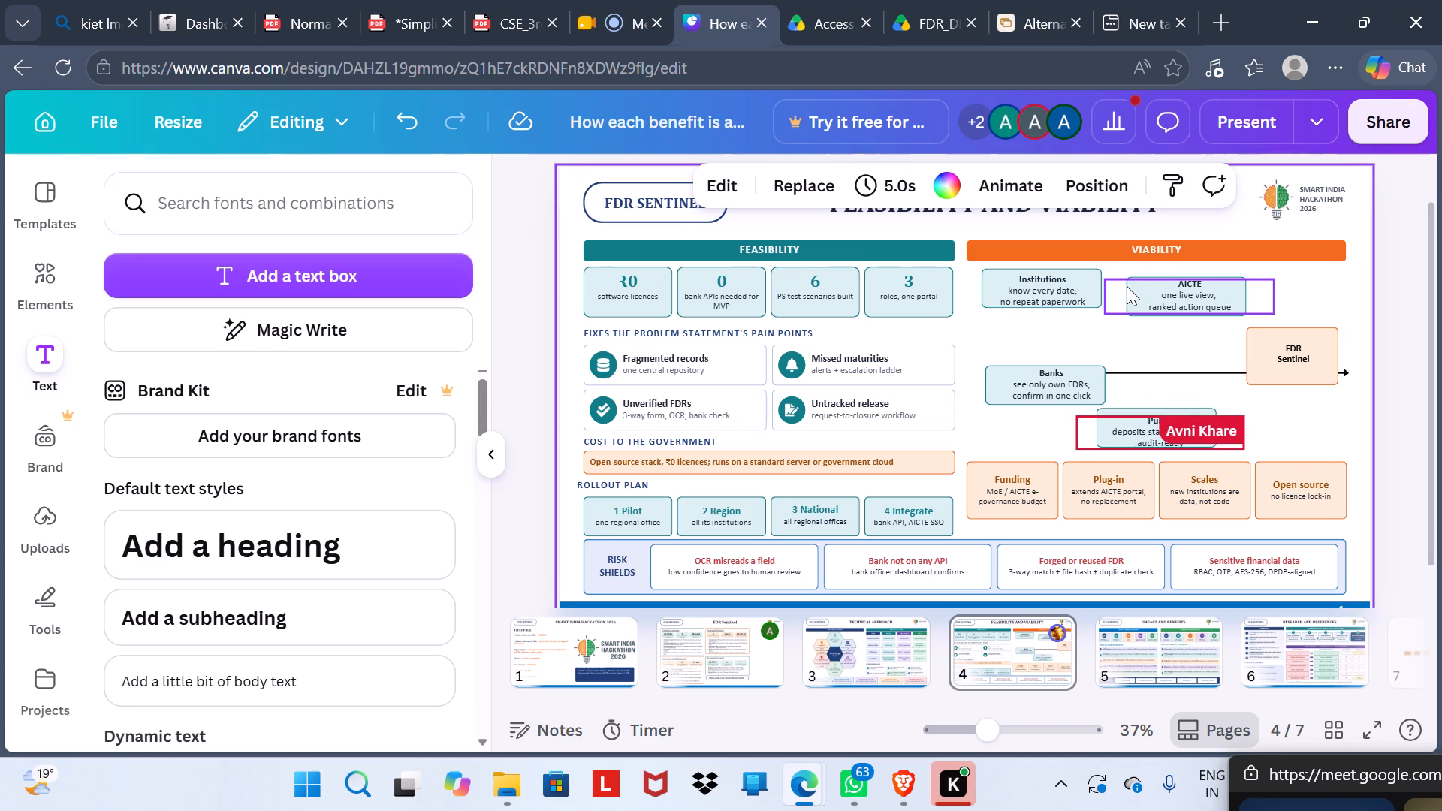
pyautogui.moveTo(1151, 277); pyautogui.dragTo(1261, 269)
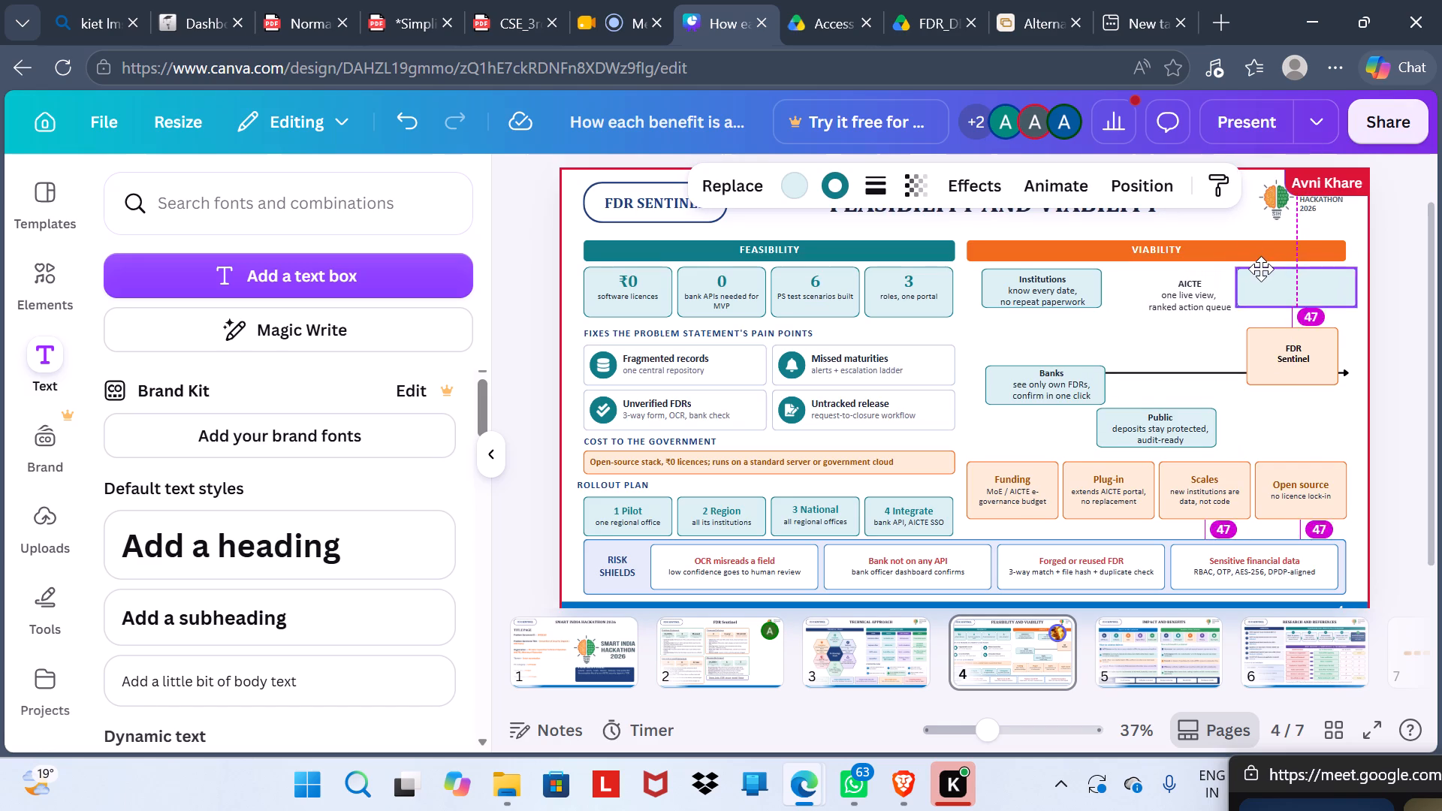
pyautogui.moveTo(1261, 269); pyautogui.dragTo(1248, 273)
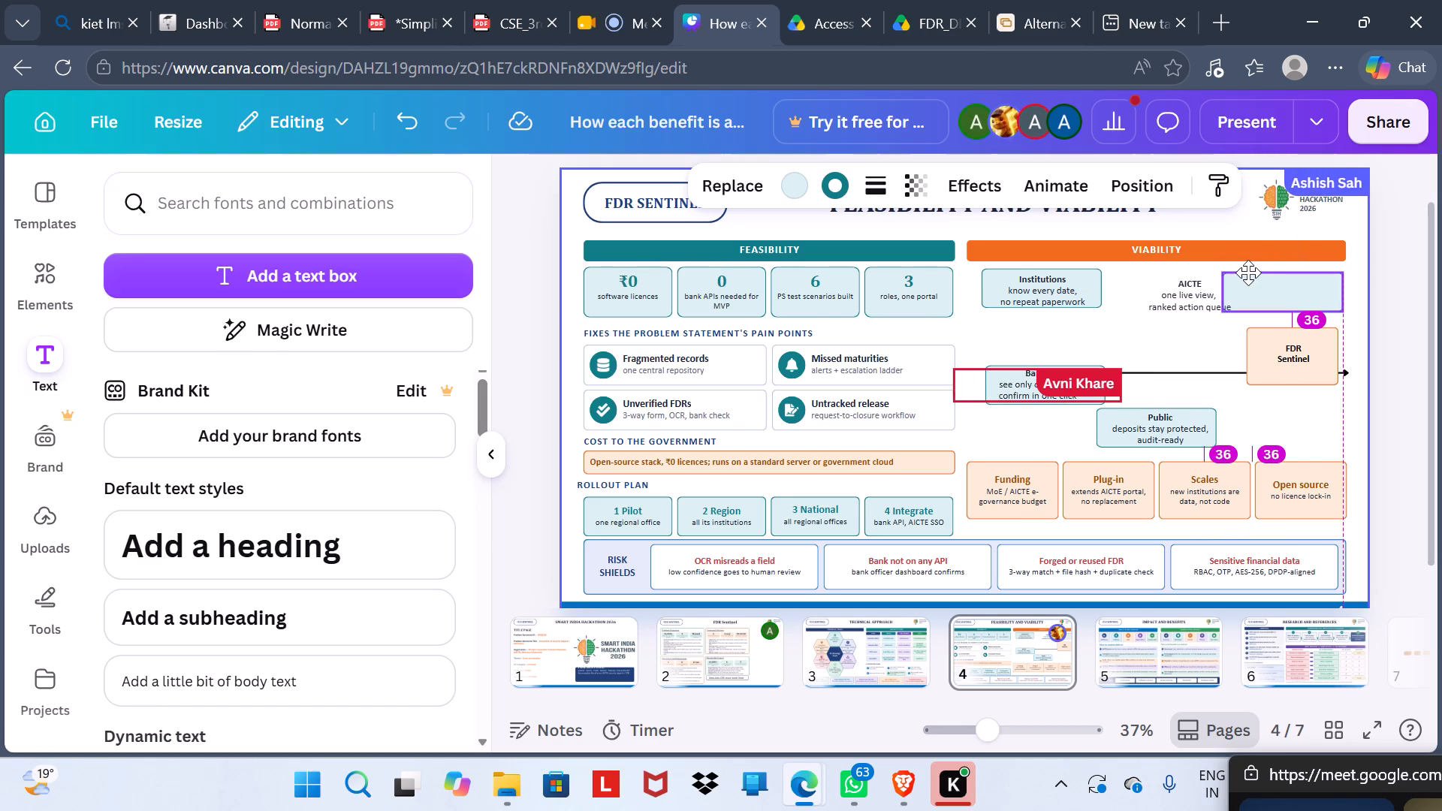
pyautogui.moveTo(1248, 273); pyautogui.dragTo(1242, 272)
pyautogui.moveTo(1190, 295); pyautogui.dragTo(1250, 288)
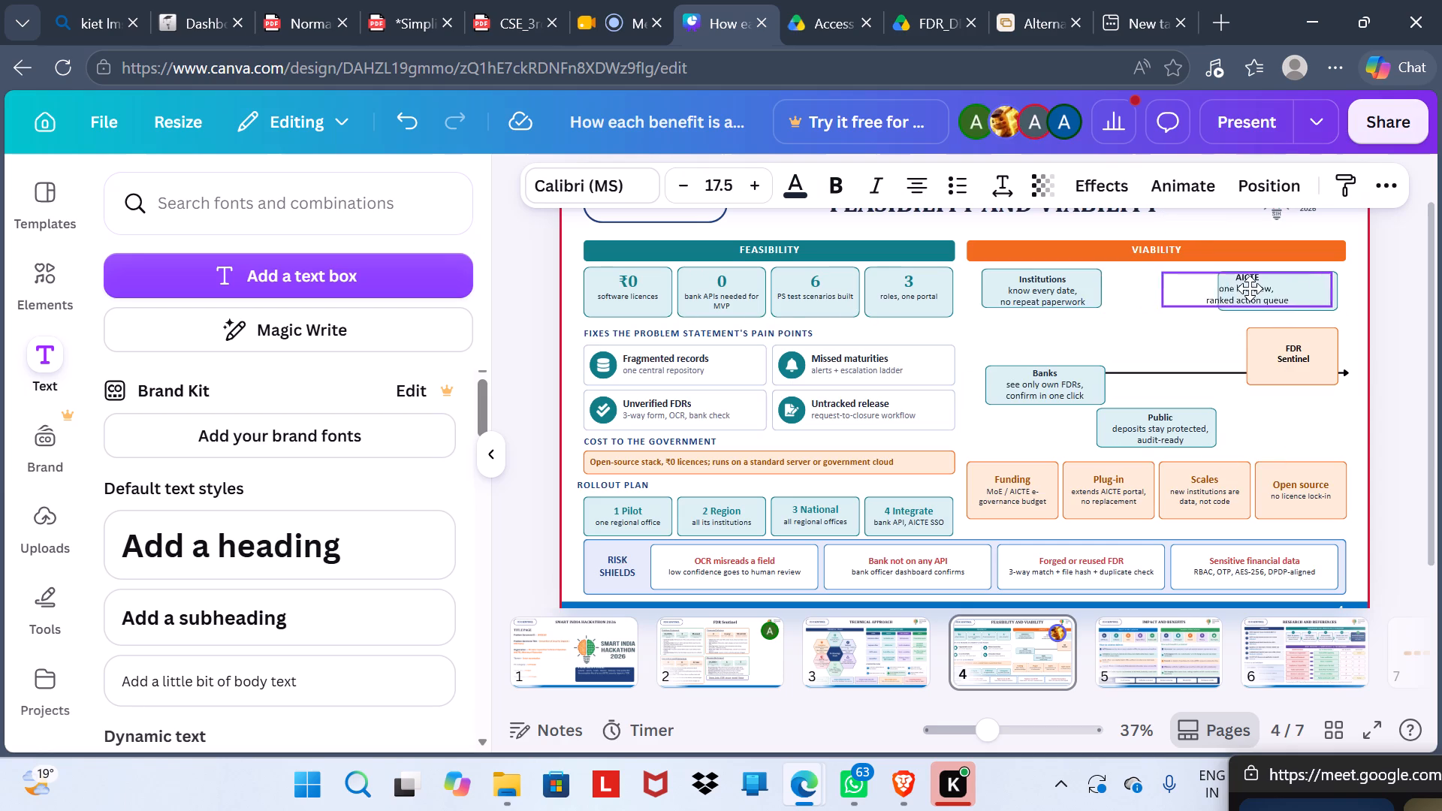
pyautogui.moveTo(1250, 288); pyautogui.dragTo(1277, 292)
pyautogui.click(1402, 324)
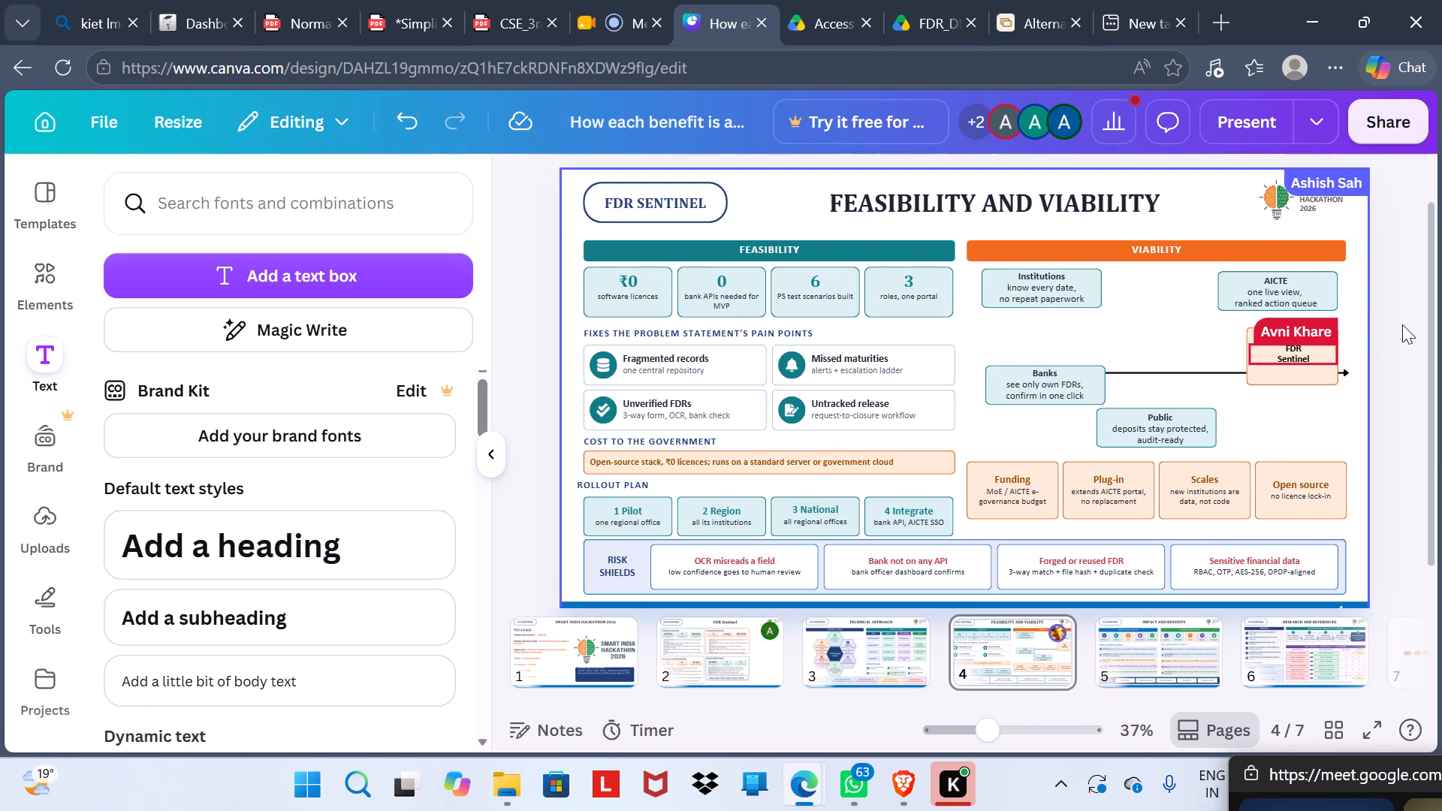
# Move the orange box and its FDR Sentinel text to the middle of the Viability section, over the arrow line.
pyautogui.click(1308, 377)
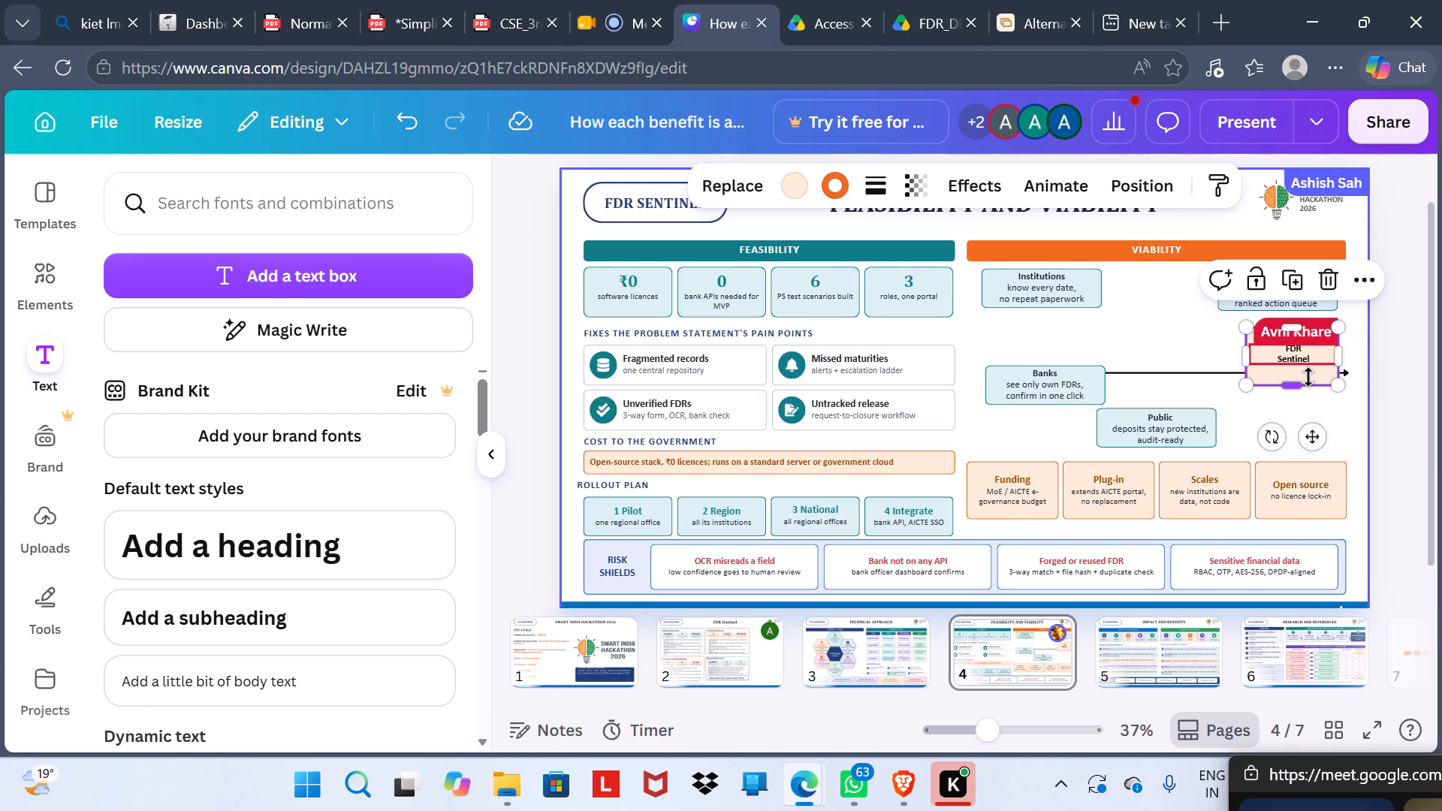
pyautogui.click(1398, 378)
pyautogui.moveTo(1313, 366); pyautogui.dragTo(1253, 369)
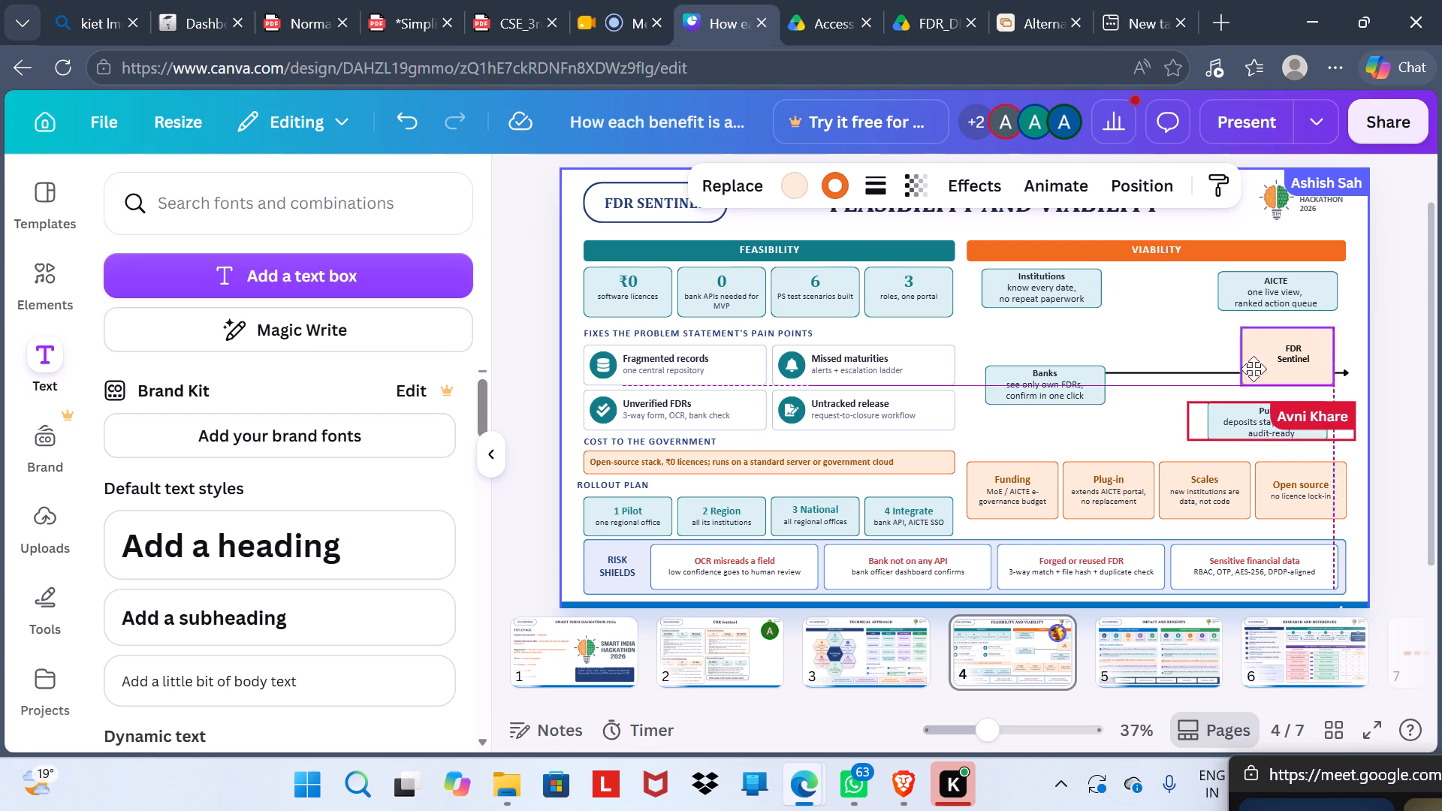
pyautogui.moveTo(1253, 369); pyautogui.dragTo(1190, 371)
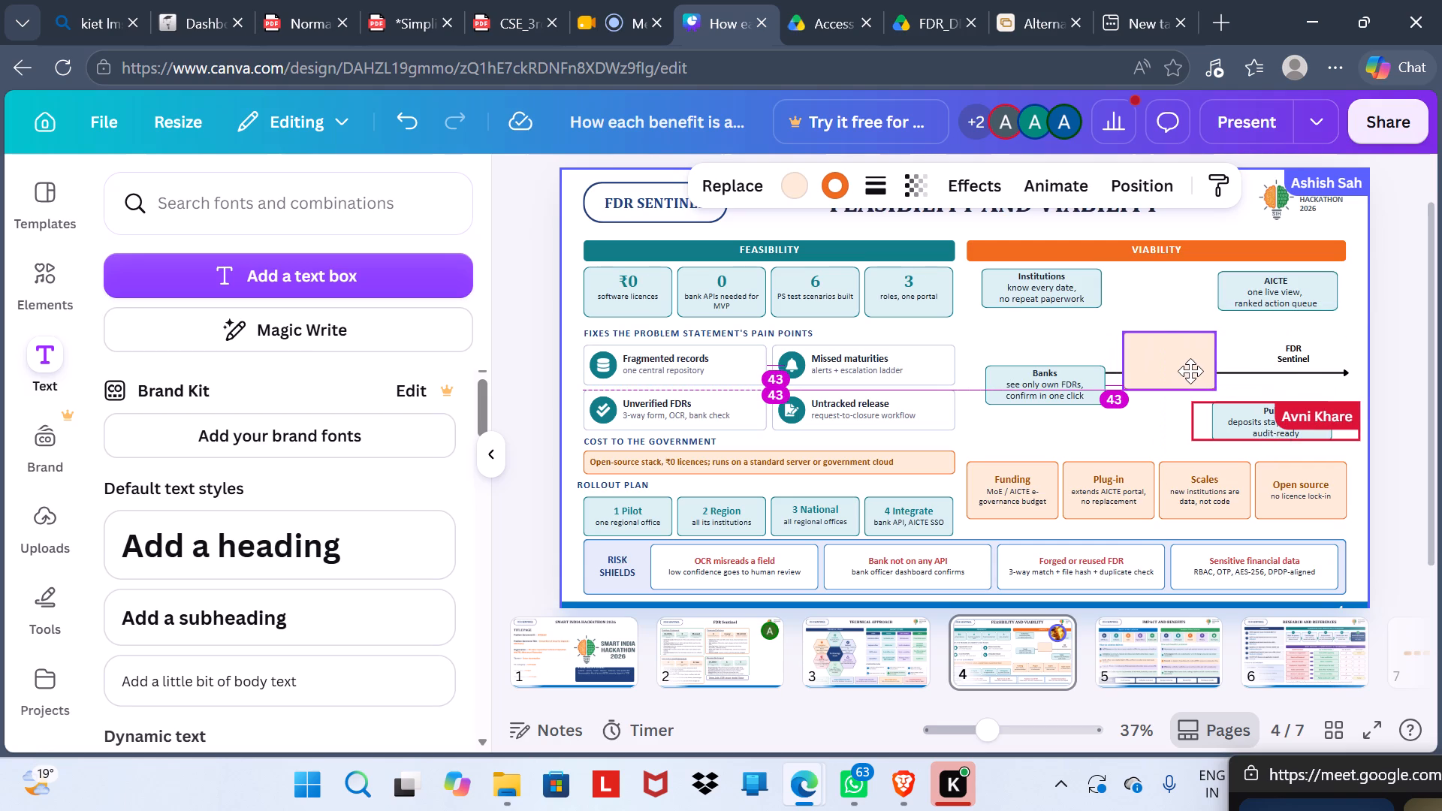
pyautogui.moveTo(1190, 371); pyautogui.dragTo(1190, 370)
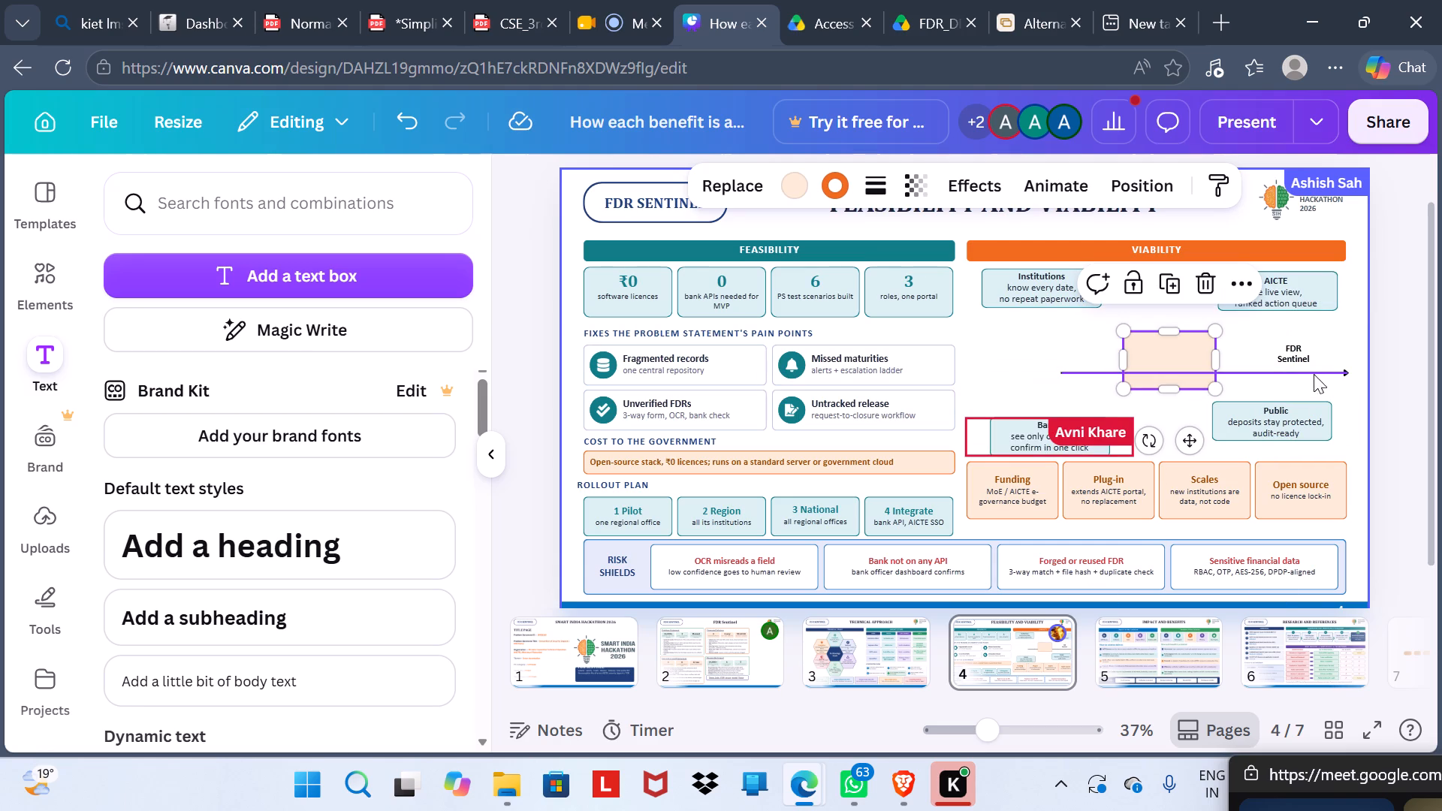
pyautogui.moveTo(1293, 354); pyautogui.dragTo(1166, 357)
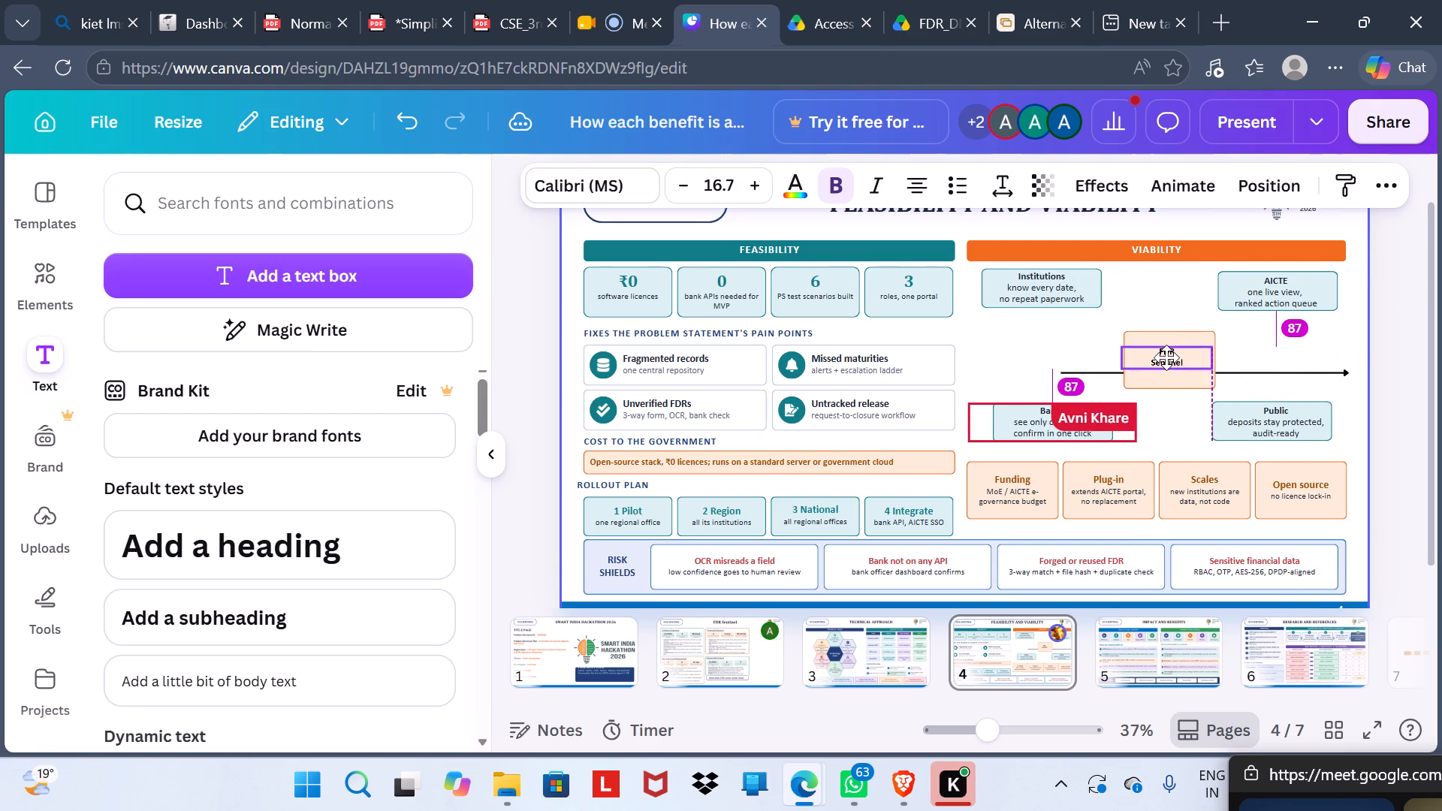
pyautogui.moveTo(1166, 357); pyautogui.dragTo(1169, 357)
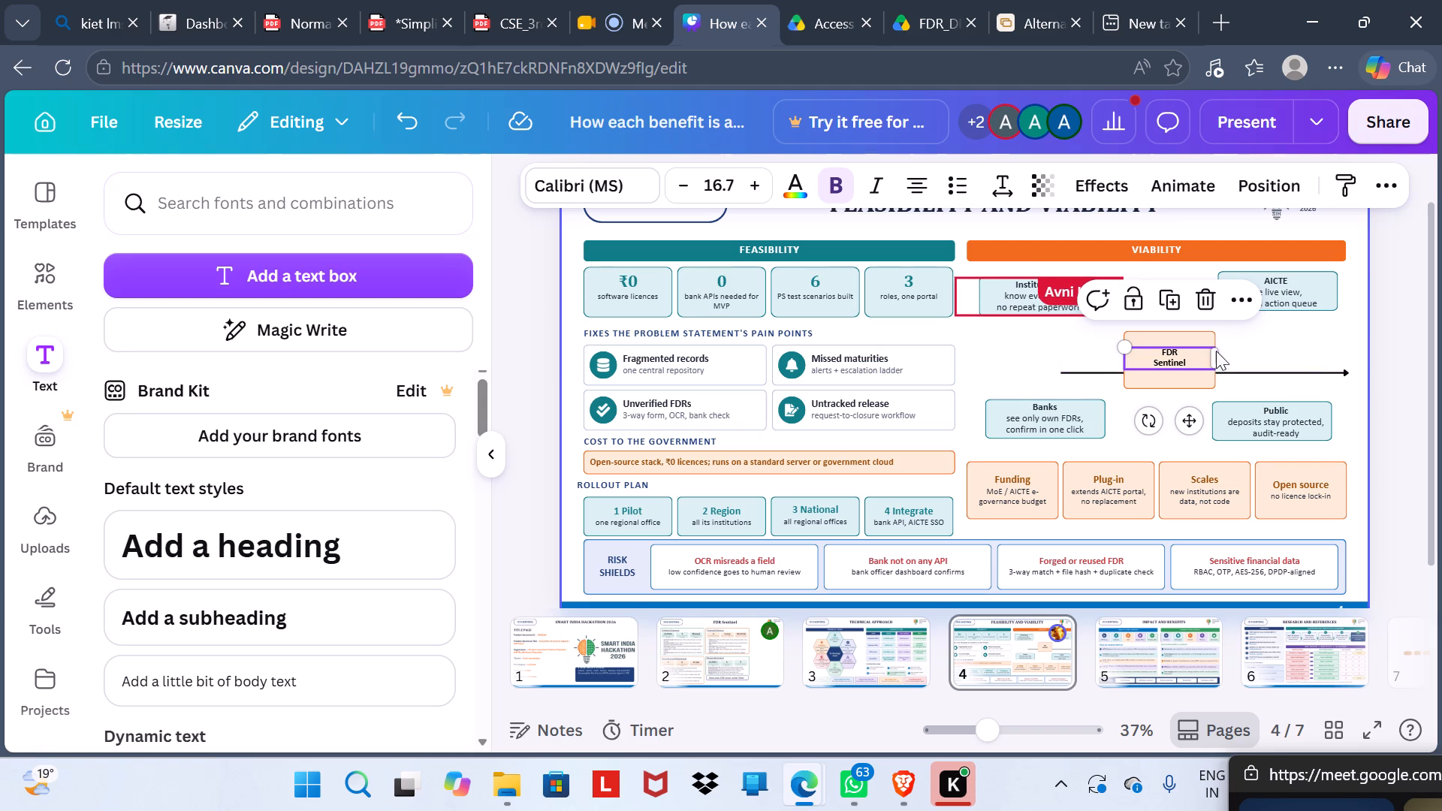
pyautogui.click(1398, 347)
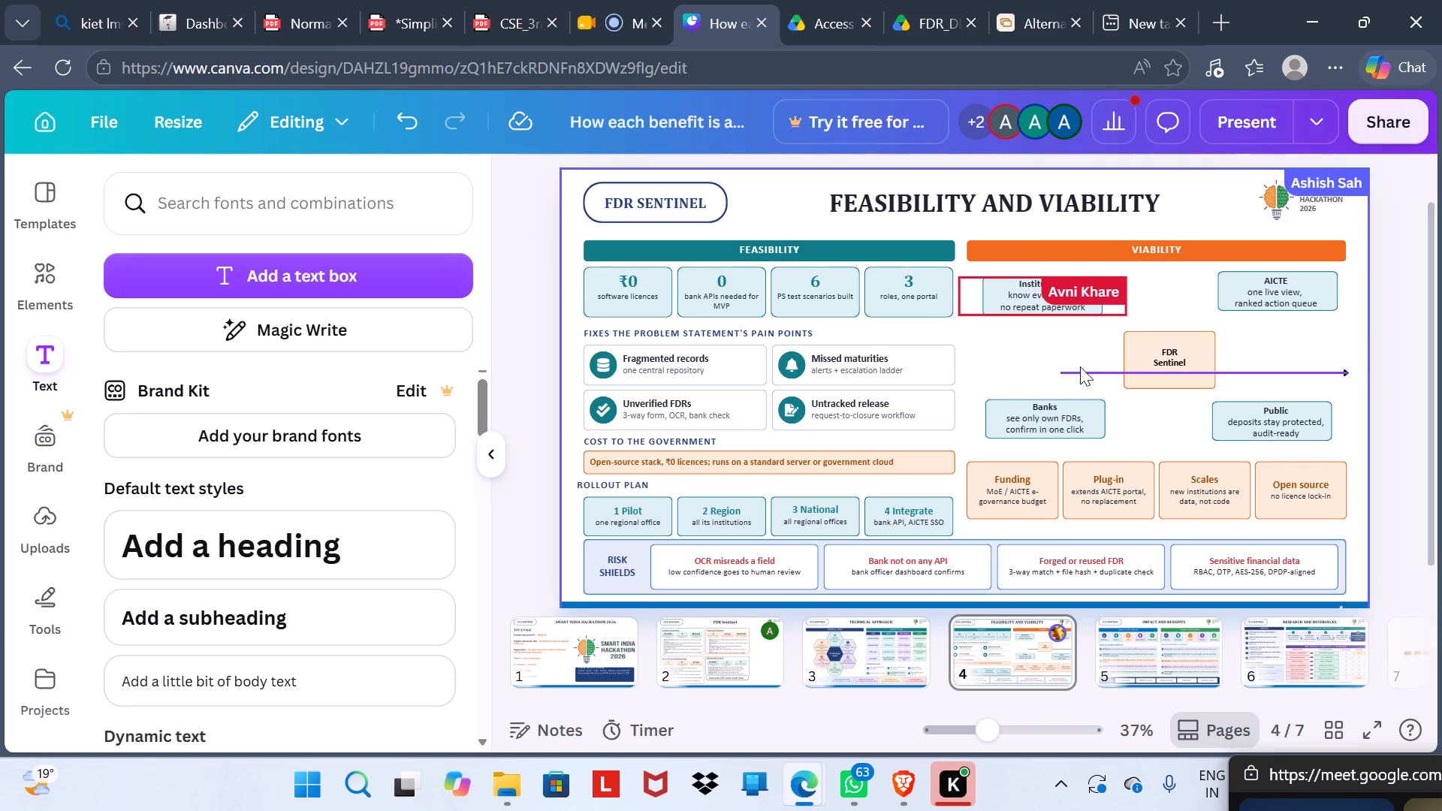
# Delete the long horizontal arrow running behind the FDR Sentinel box.
pyautogui.moveTo(1060, 372); pyautogui.dragTo(1120, 347)
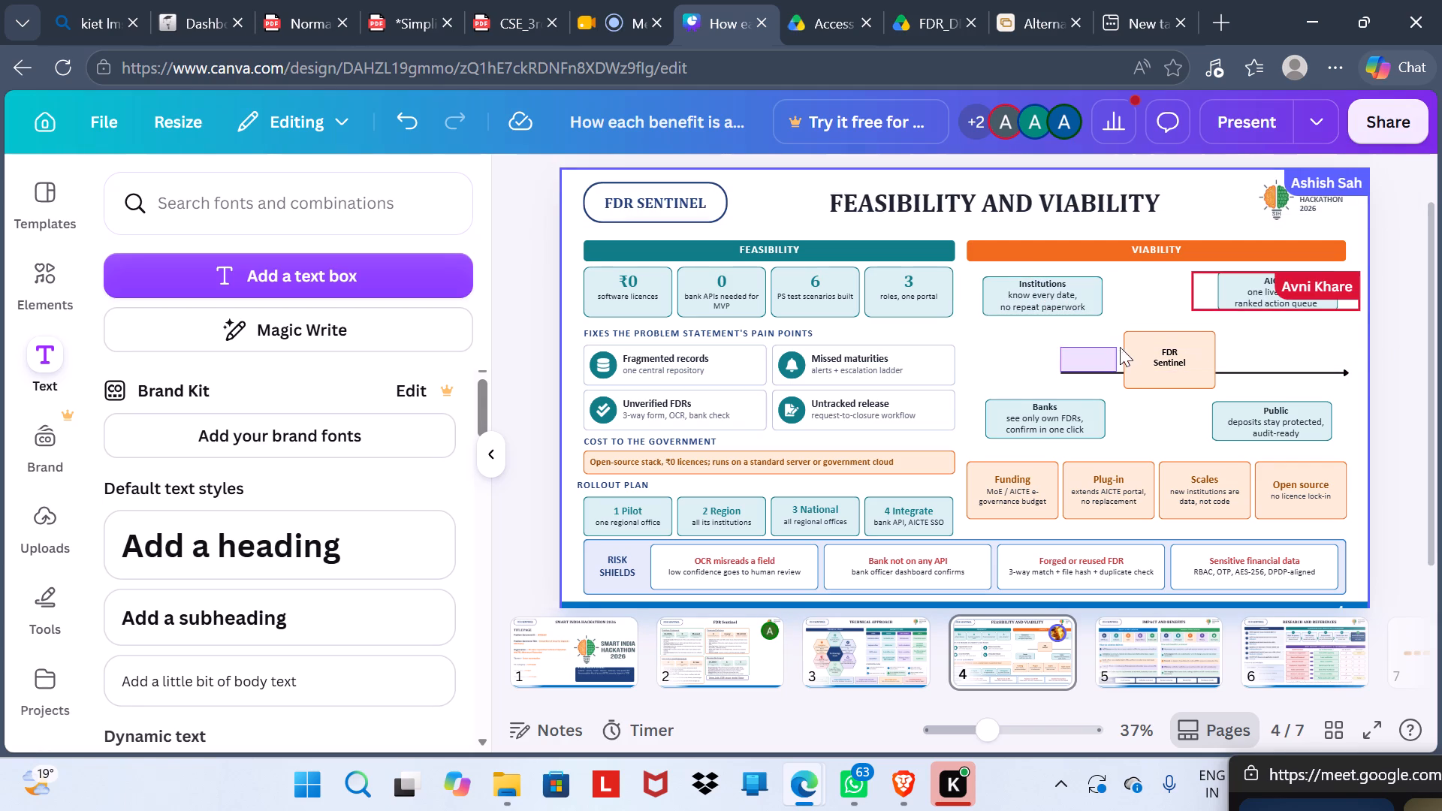
pyautogui.moveTo(1120, 347); pyautogui.dragTo(1078, 360)
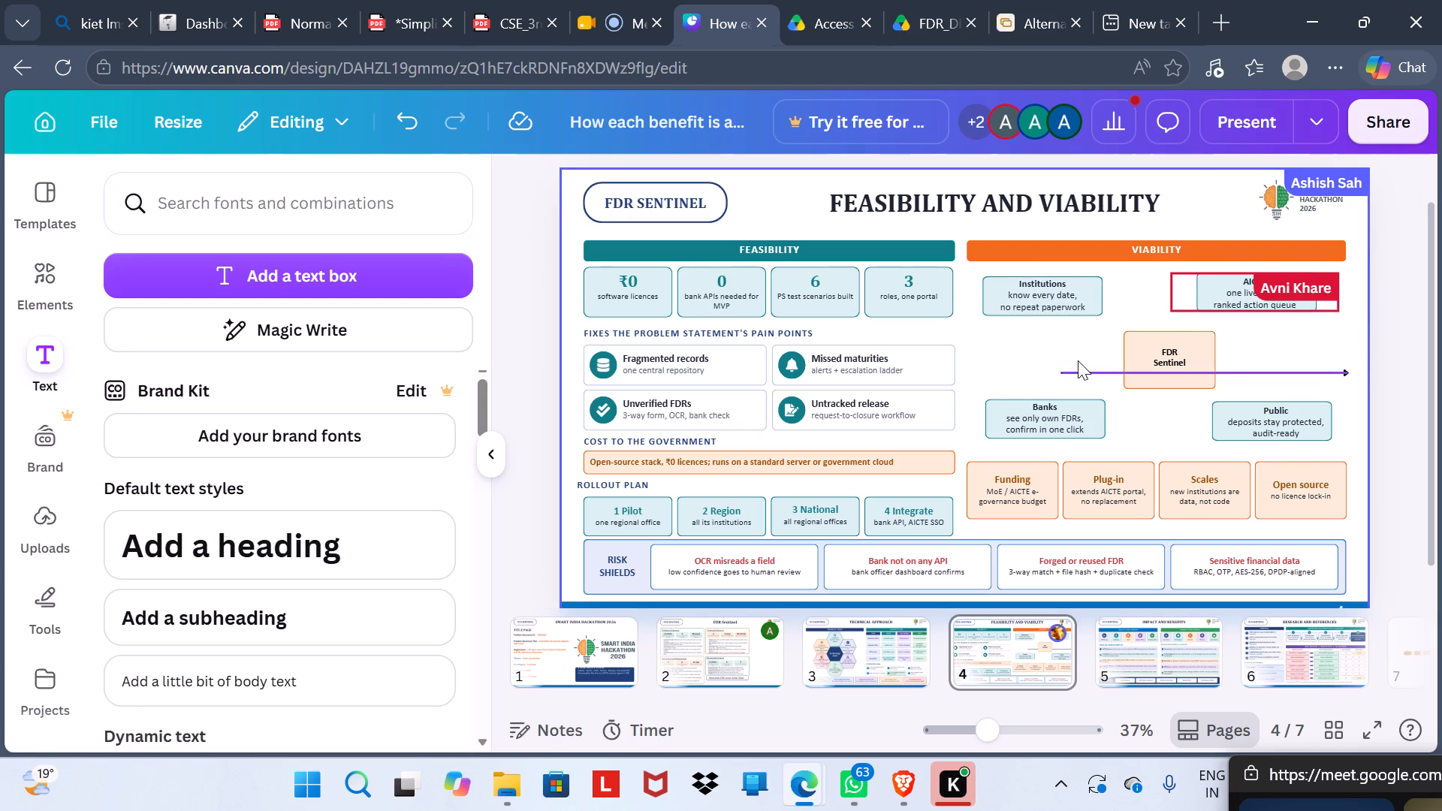
pyautogui.click(1060, 373)
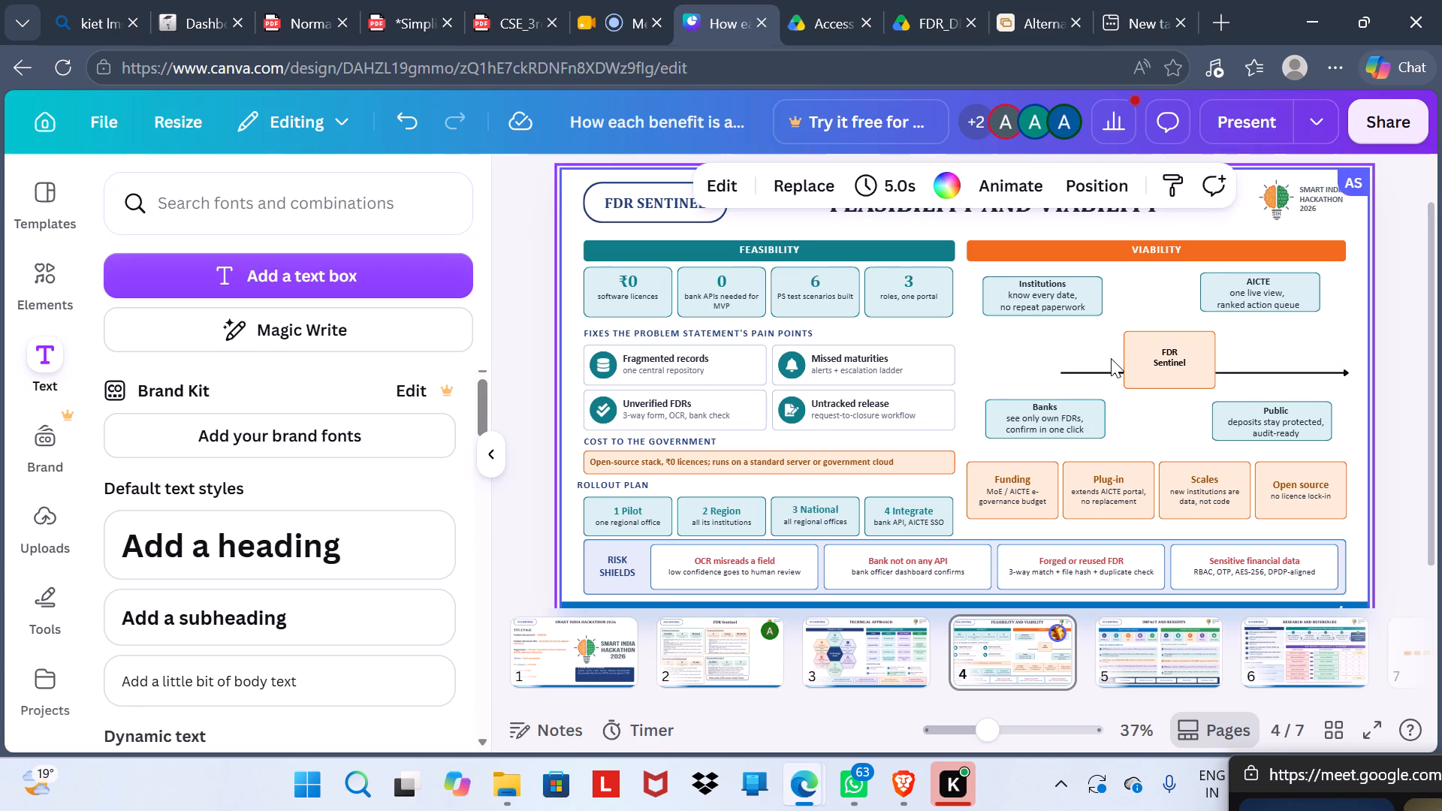
pyautogui.click(1111, 358)
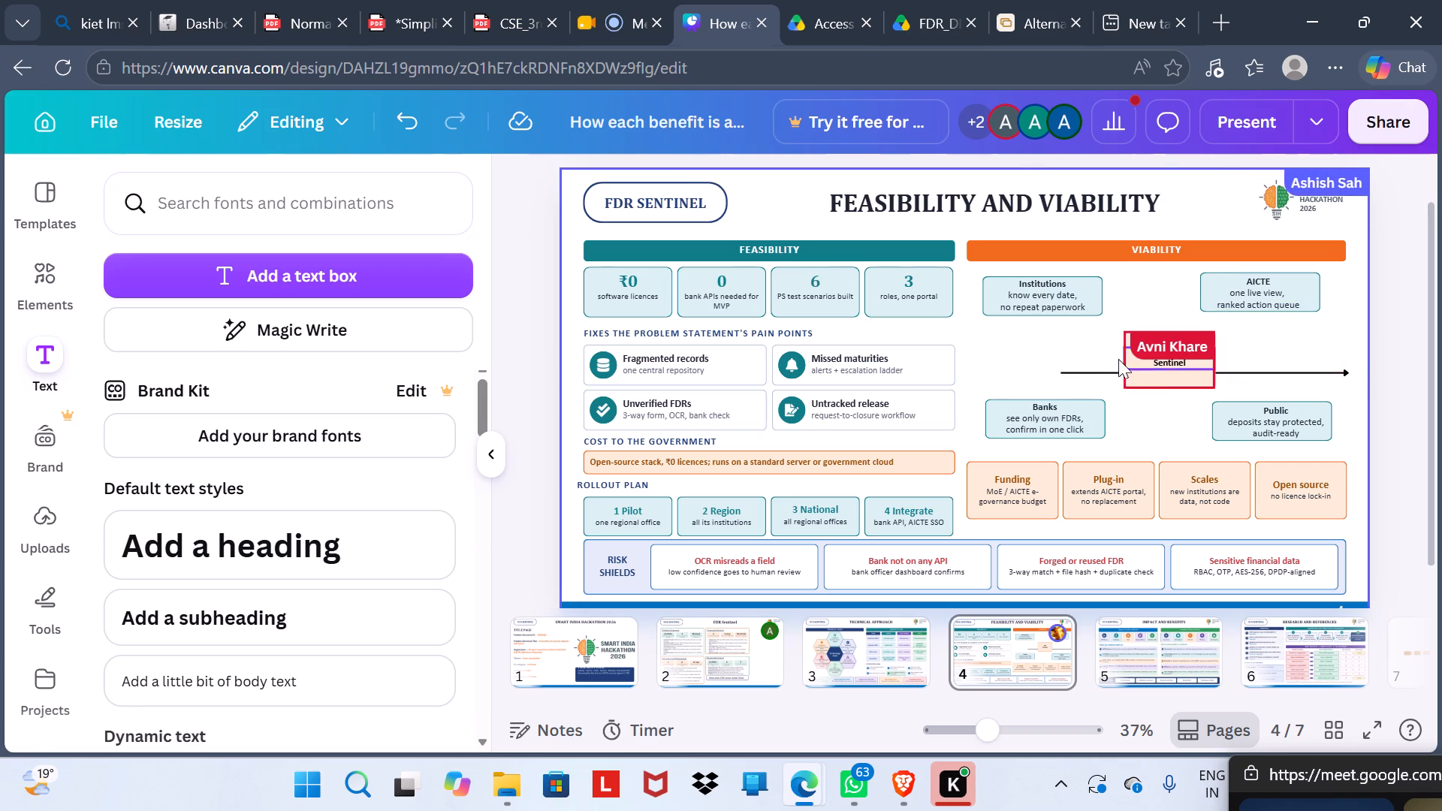
pyautogui.click(1229, 368)
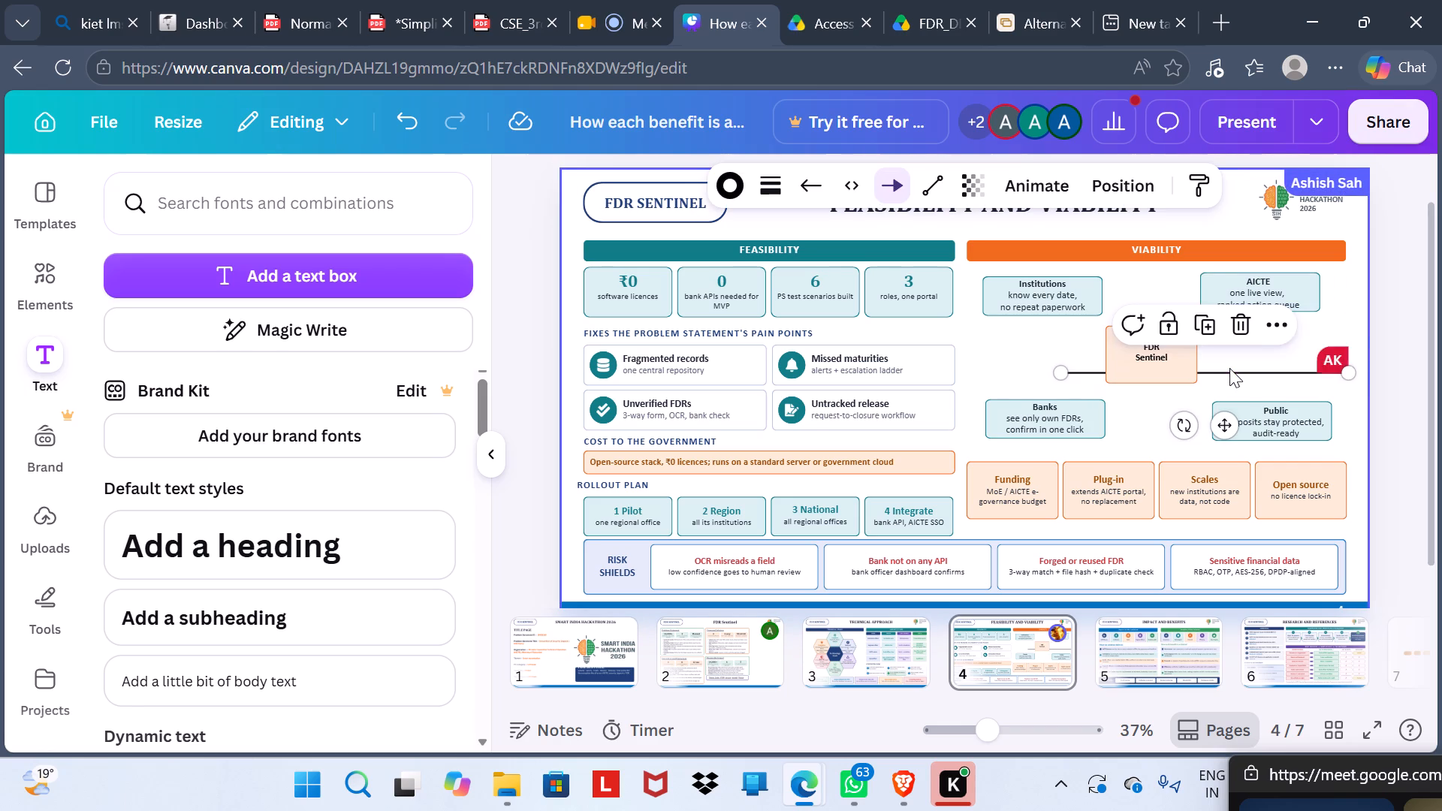
pyautogui.press('Delete')
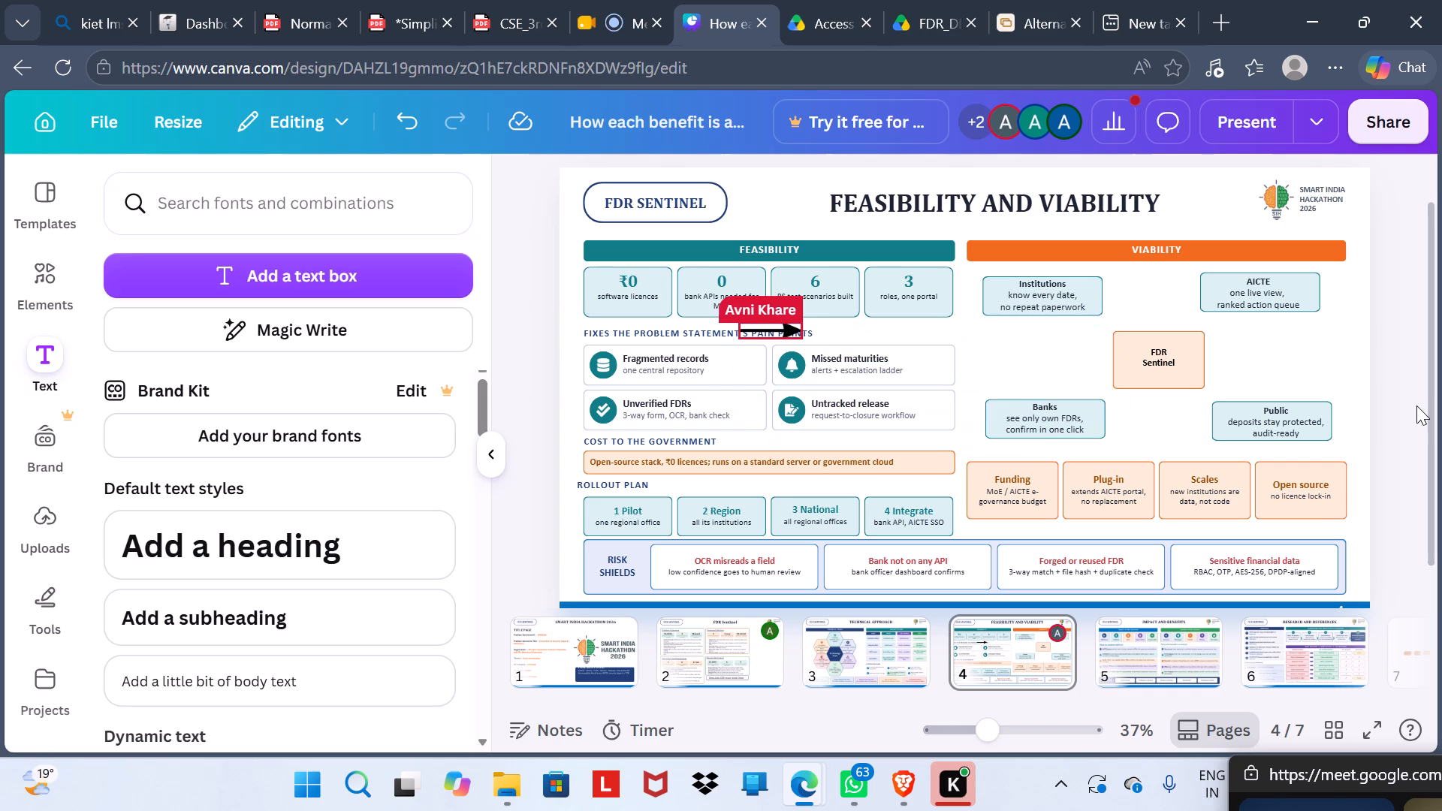
# Increase the font size of the FDR Sentinel text in the orange box to 20.7.
pyautogui.click(41, 348)
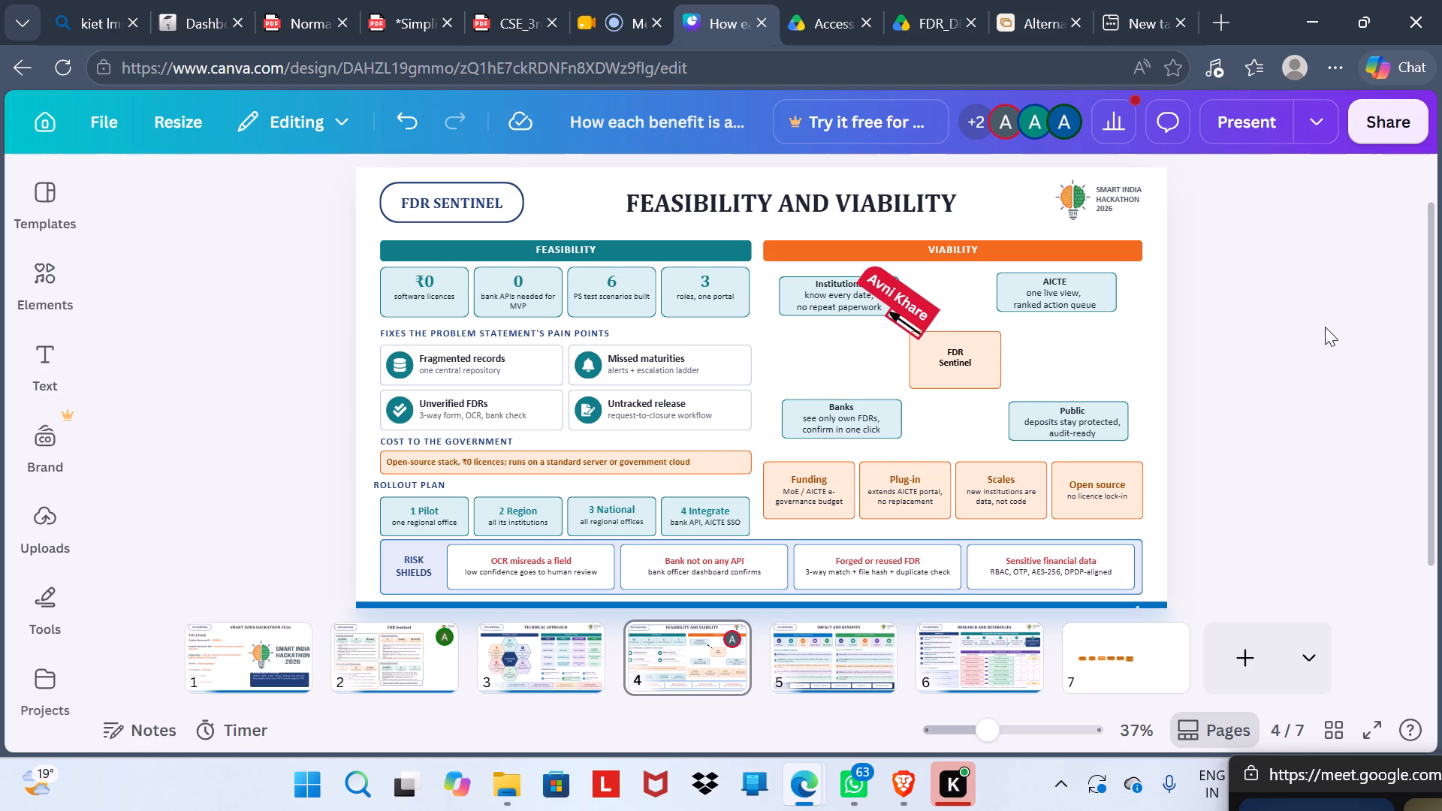
pyautogui.click(957, 354)
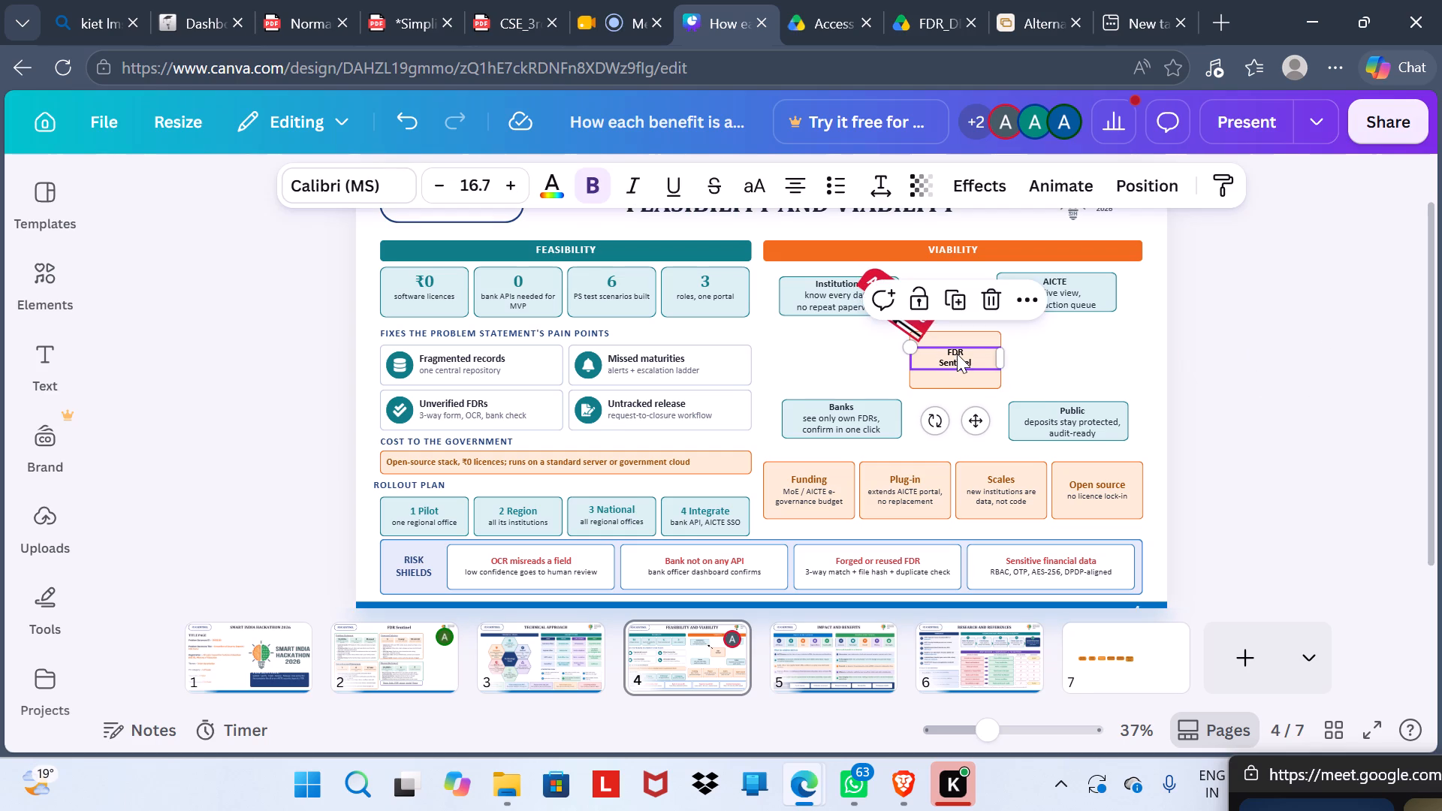
pyautogui.click(515, 175)
pyautogui.click(515, 175)
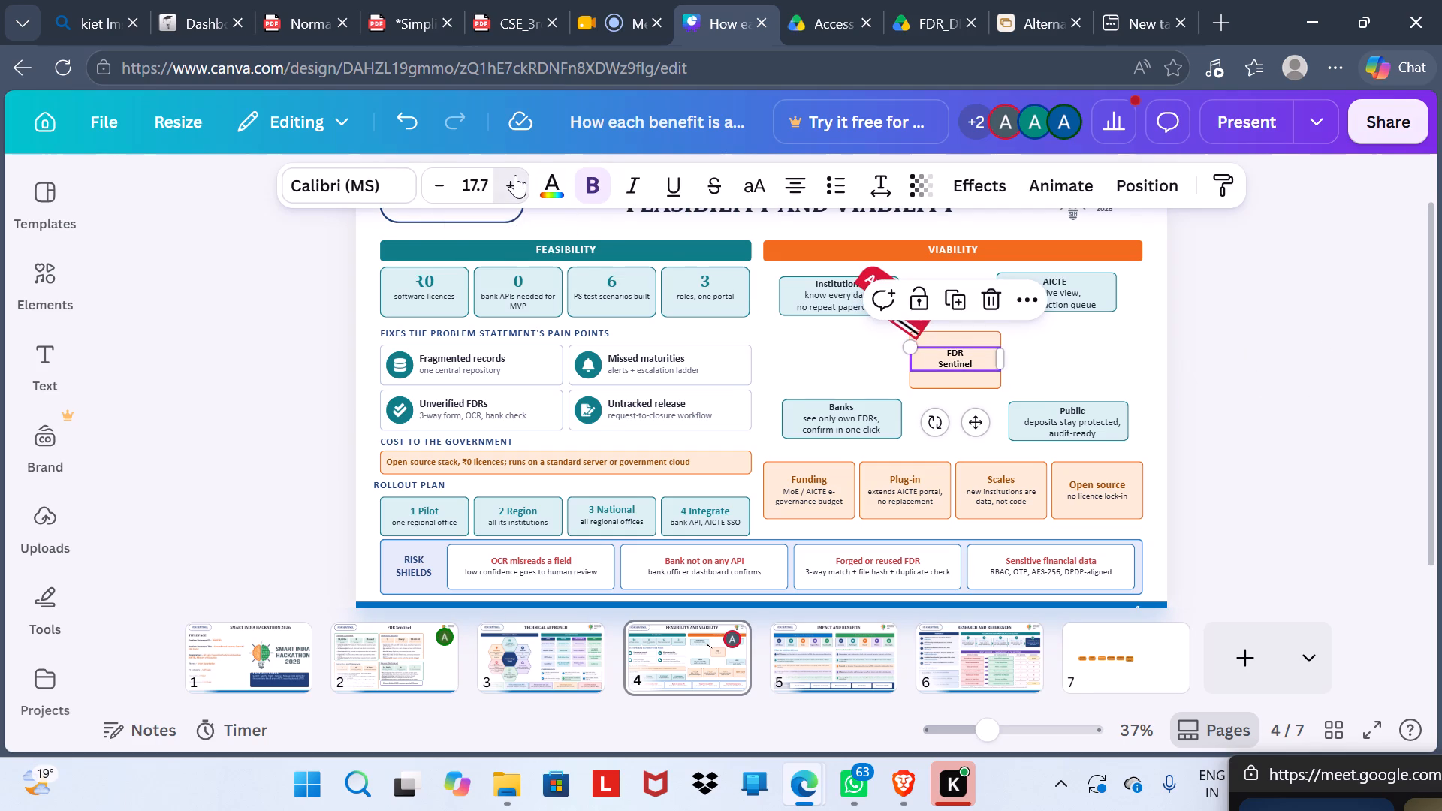
pyautogui.click(515, 175)
pyautogui.click(515, 175)
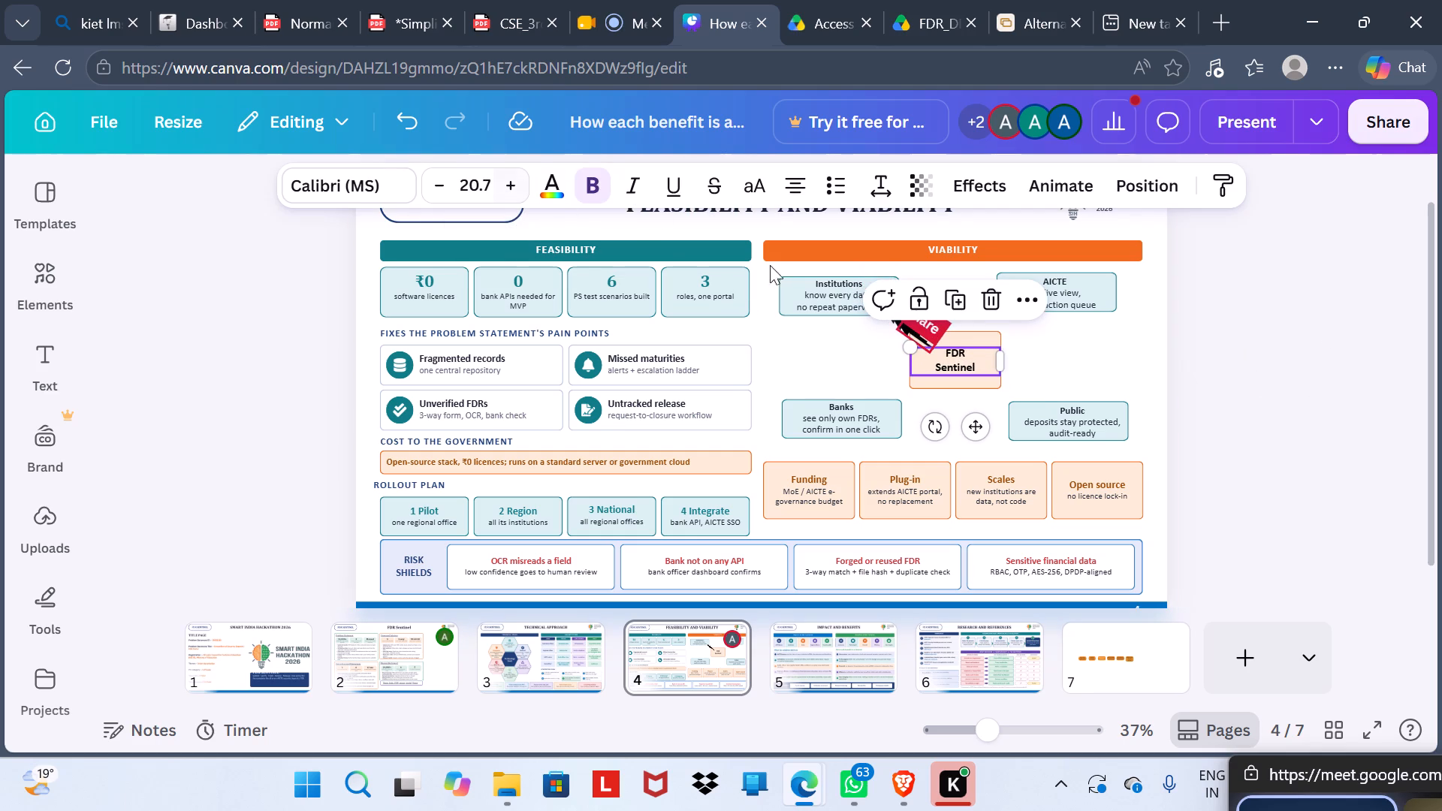
pyautogui.click(1226, 361)
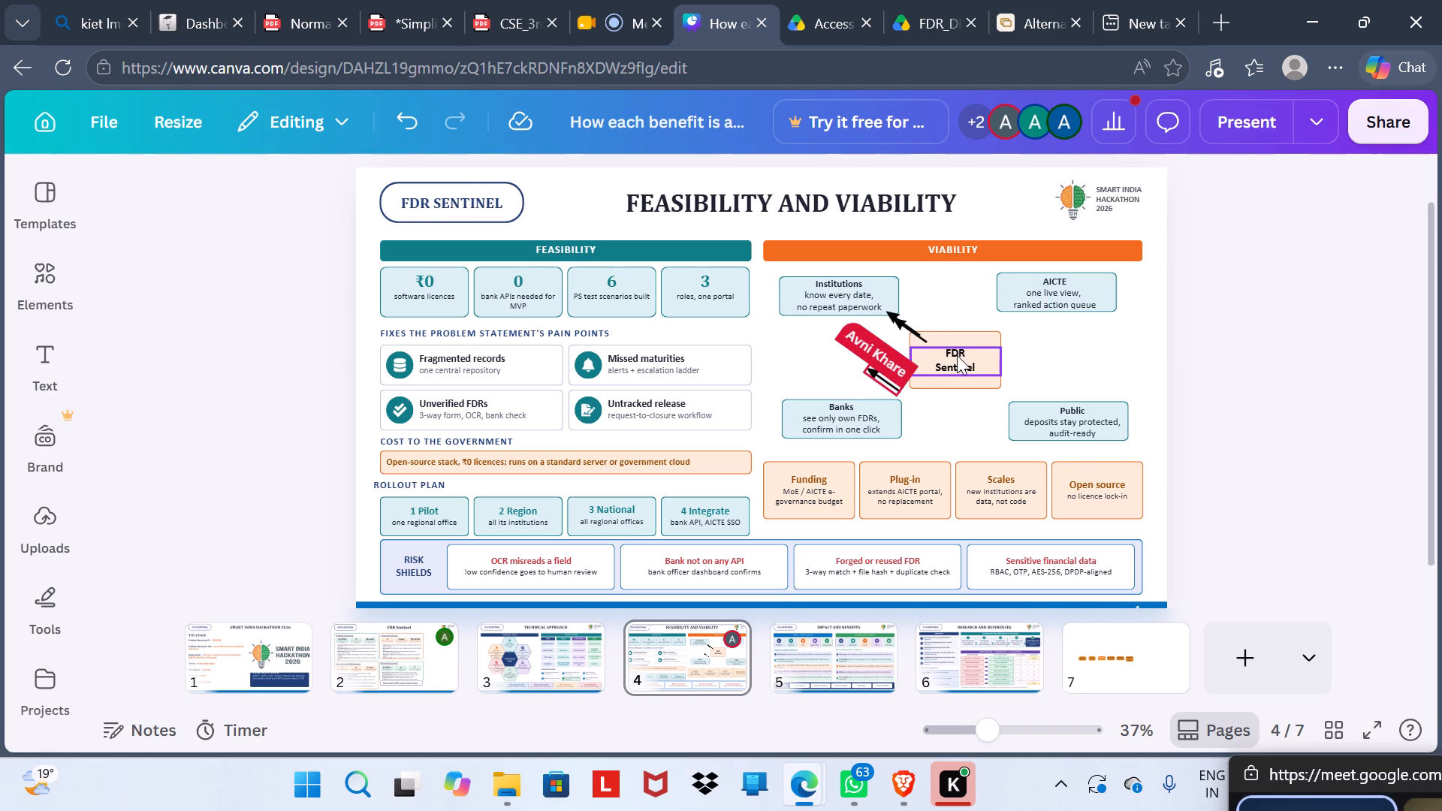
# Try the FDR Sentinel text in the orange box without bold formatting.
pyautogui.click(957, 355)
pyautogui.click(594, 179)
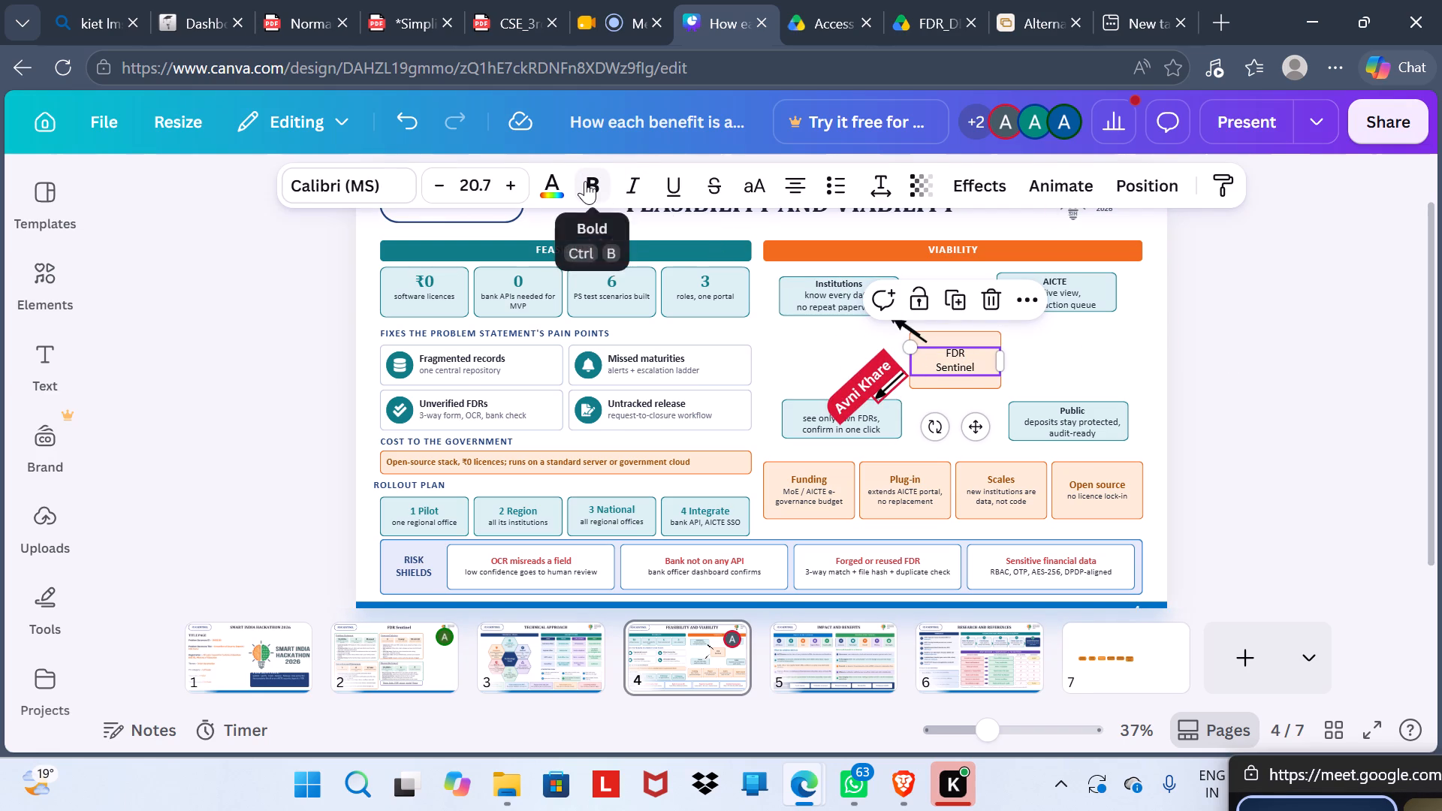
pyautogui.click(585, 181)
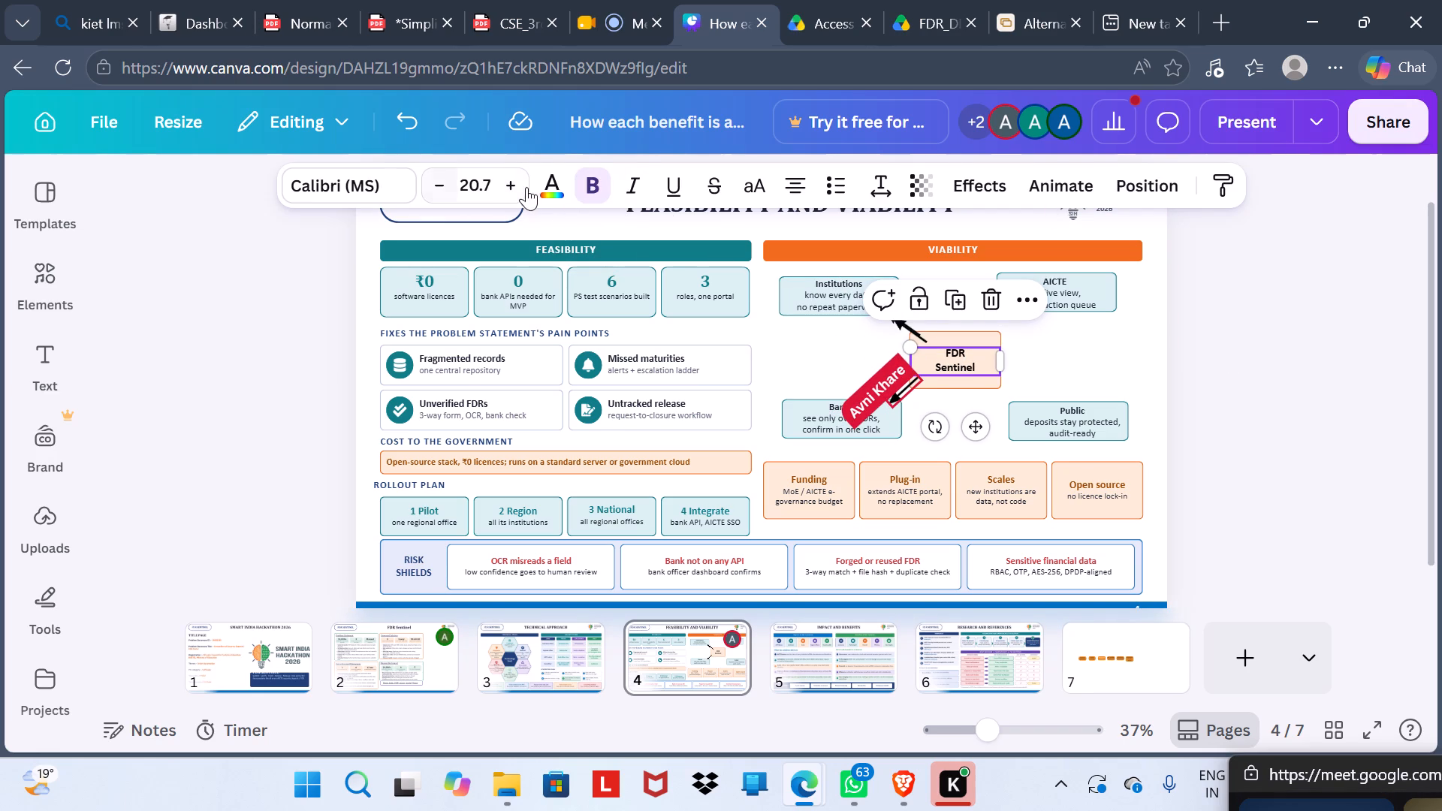
# Change the FDR Sentinel text in the central orange box of the Viability section from black to dark brown-orange.
pyautogui.click(554, 185)
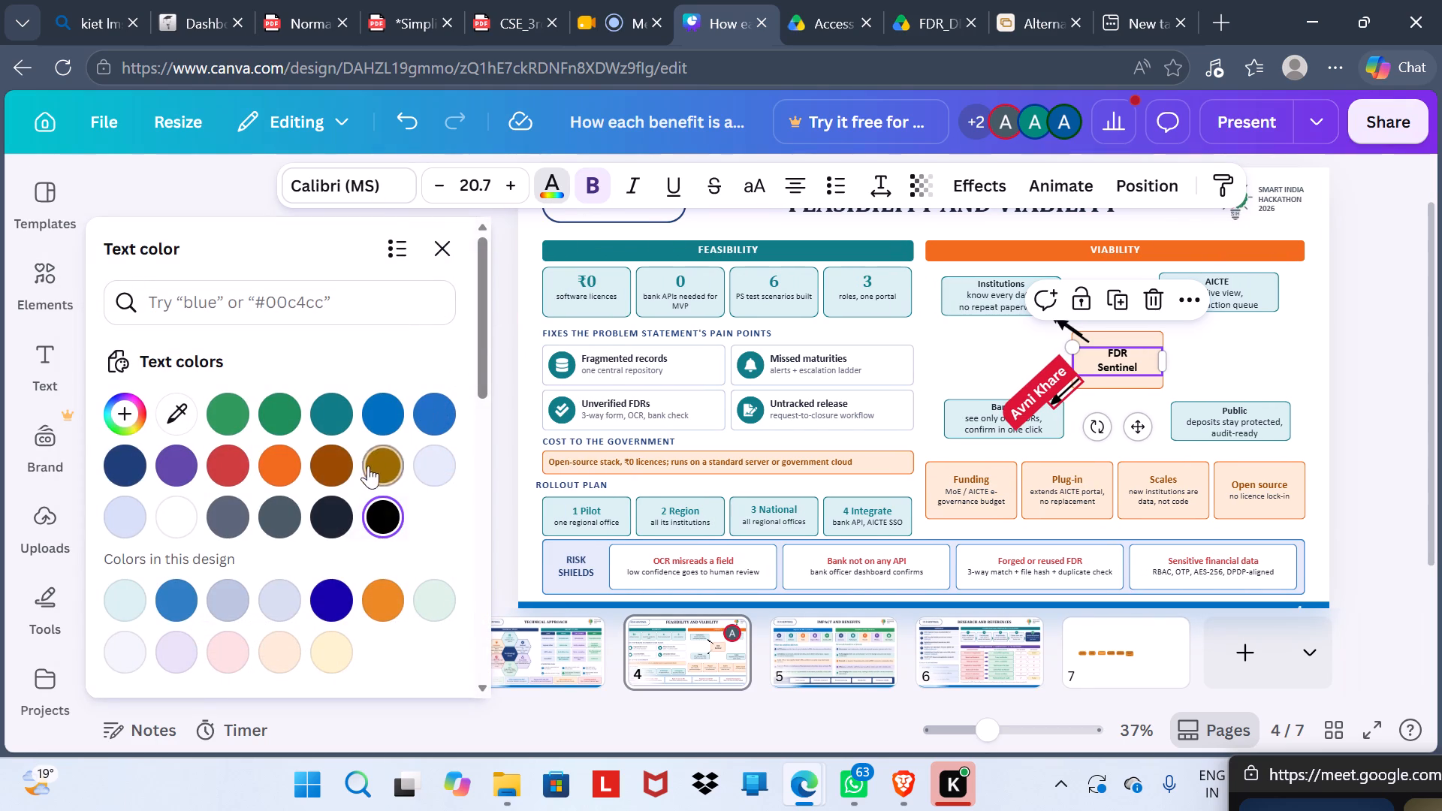
pyautogui.click(318, 461)
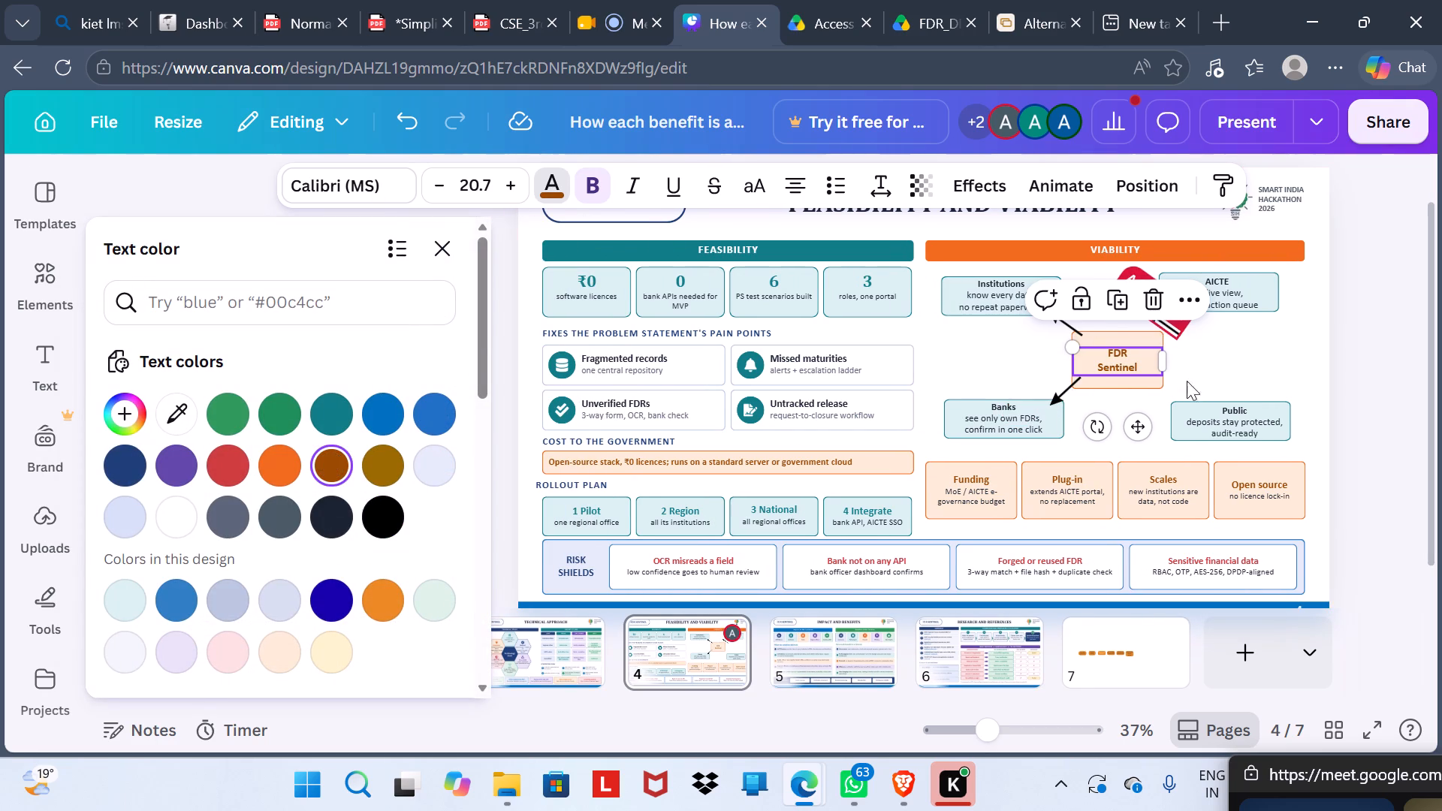
pyautogui.click(1359, 362)
pyautogui.click(1315, 360)
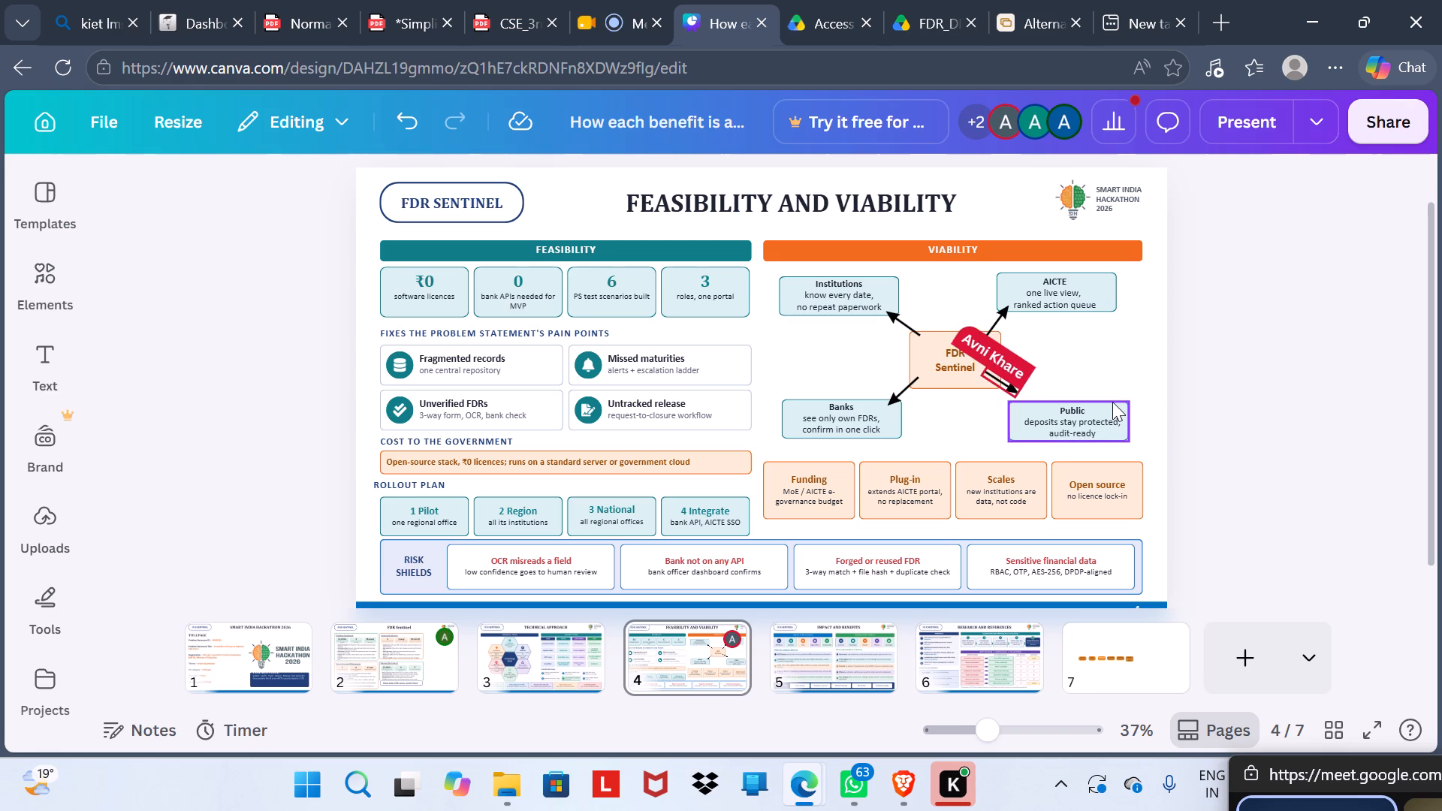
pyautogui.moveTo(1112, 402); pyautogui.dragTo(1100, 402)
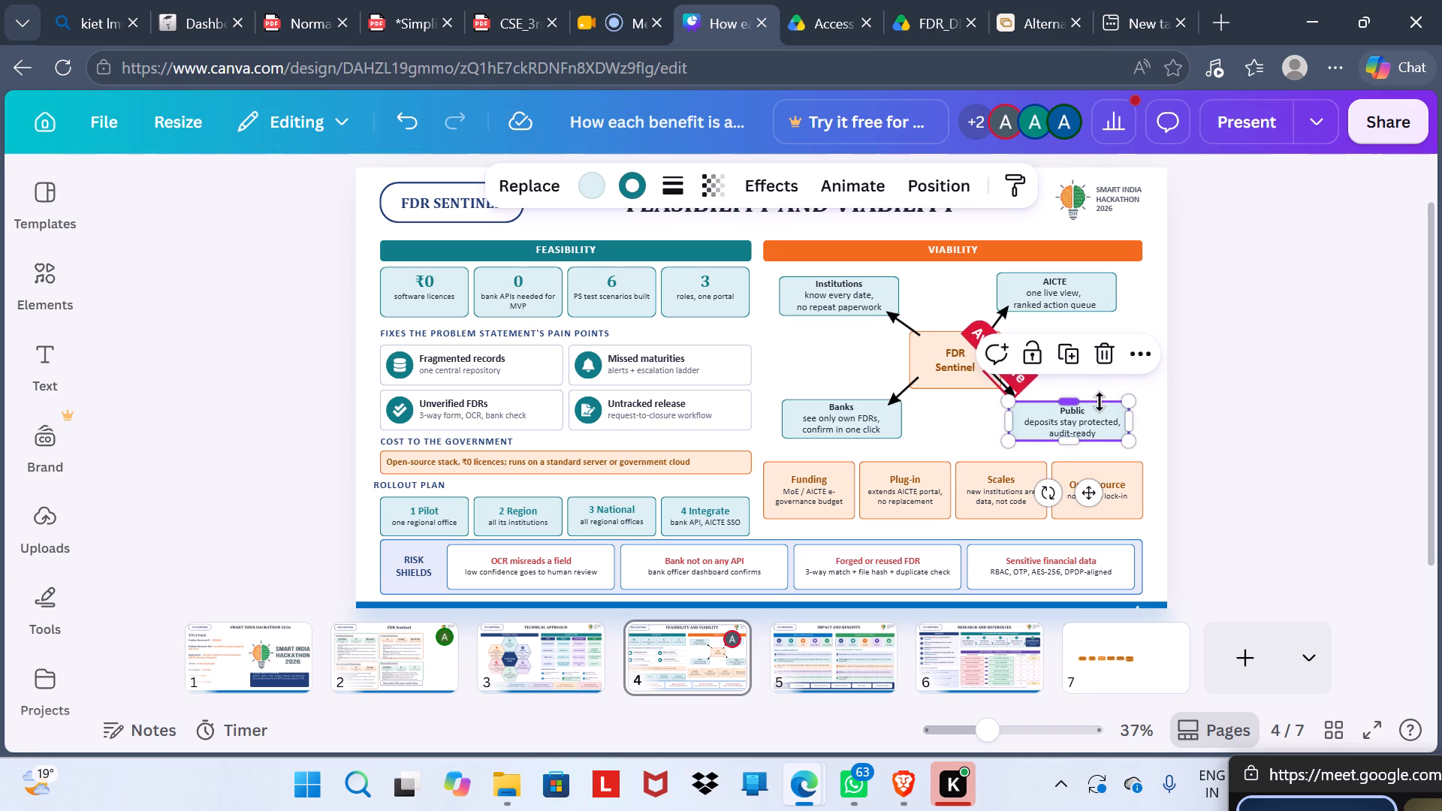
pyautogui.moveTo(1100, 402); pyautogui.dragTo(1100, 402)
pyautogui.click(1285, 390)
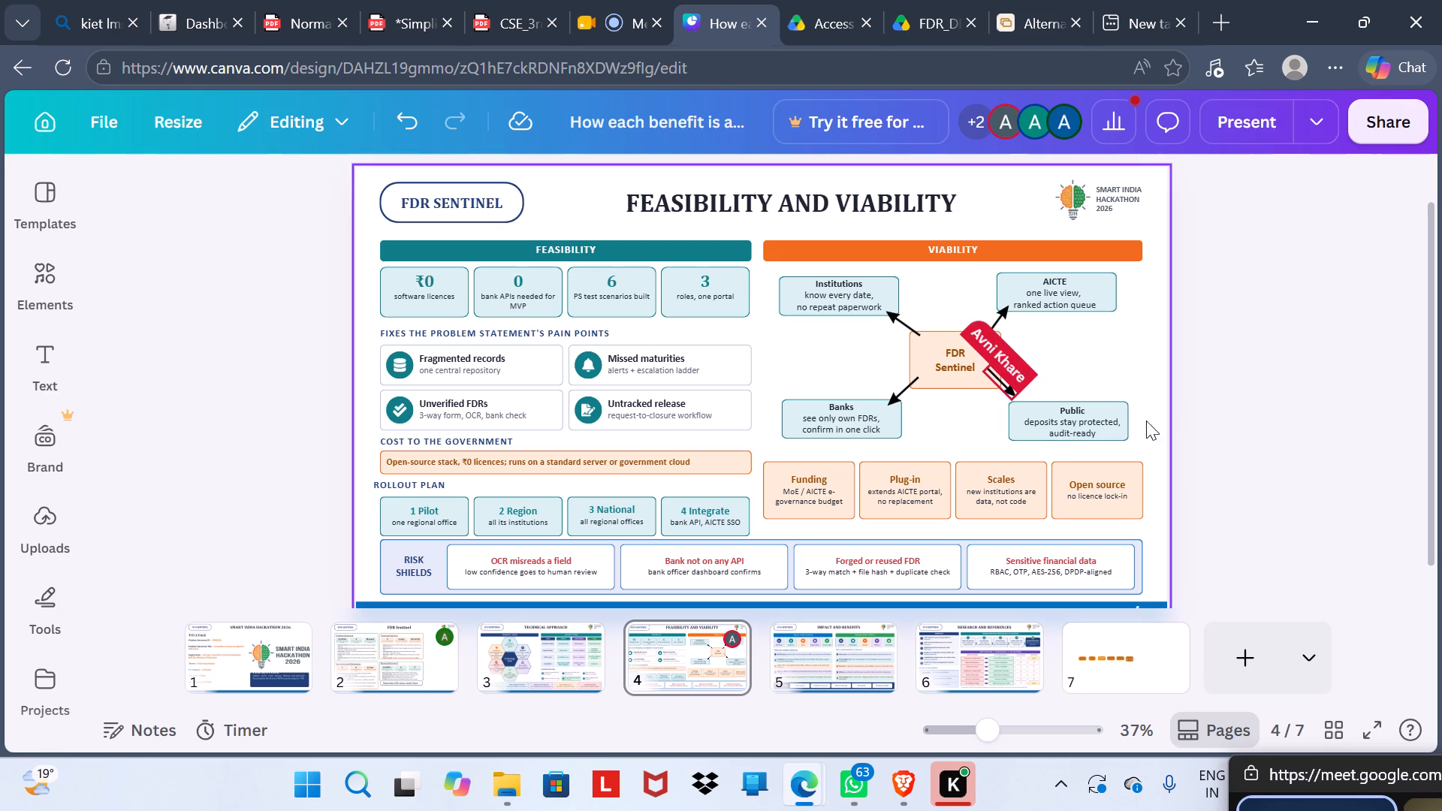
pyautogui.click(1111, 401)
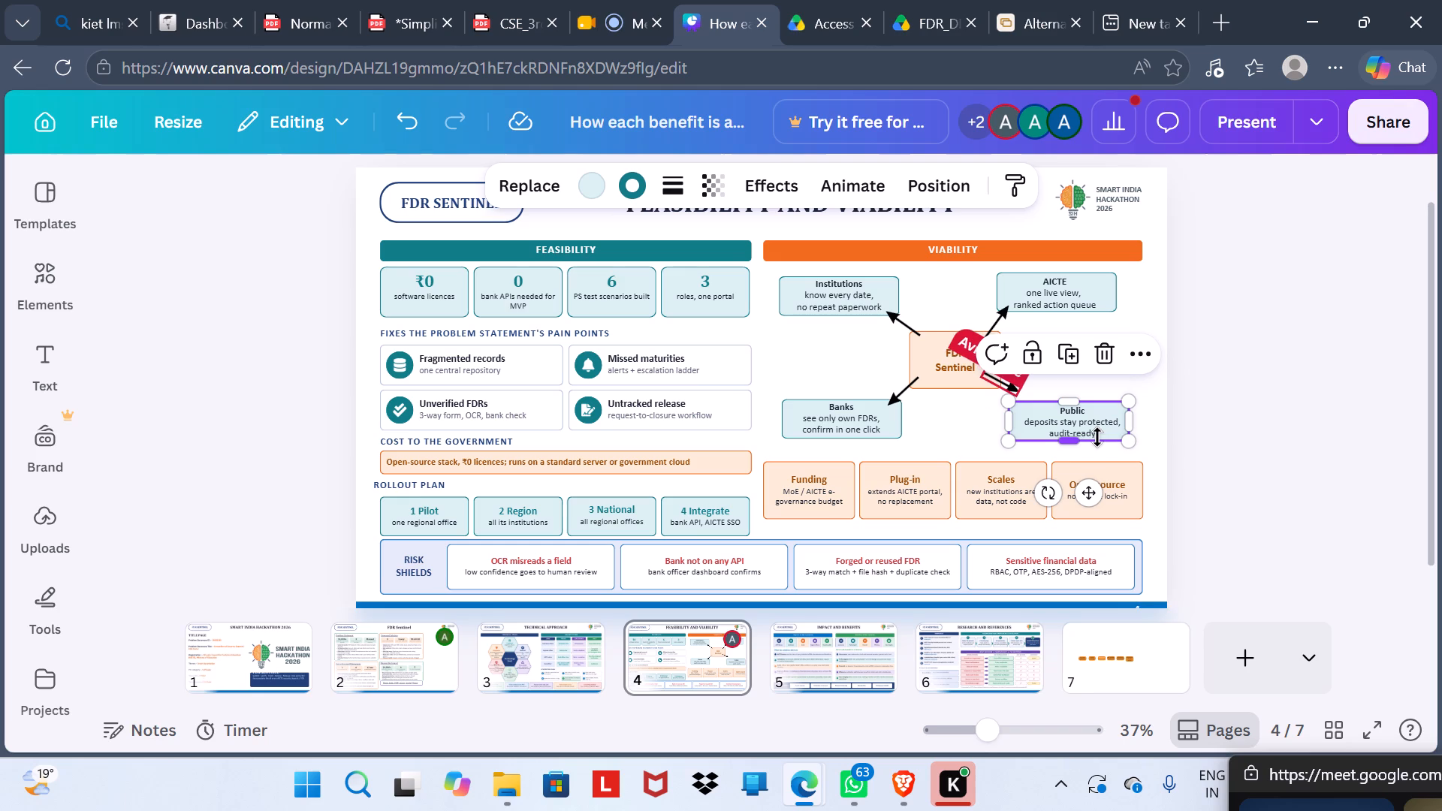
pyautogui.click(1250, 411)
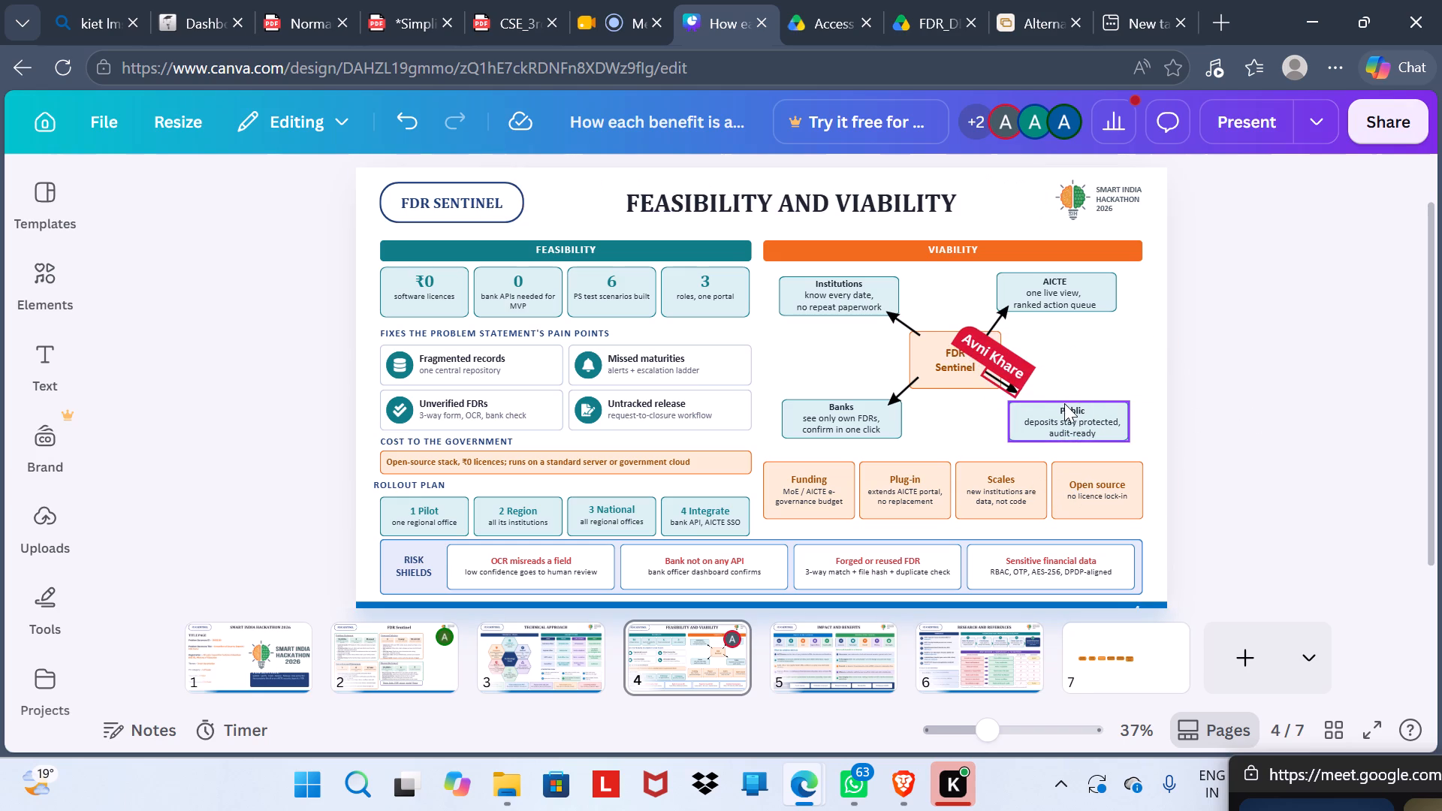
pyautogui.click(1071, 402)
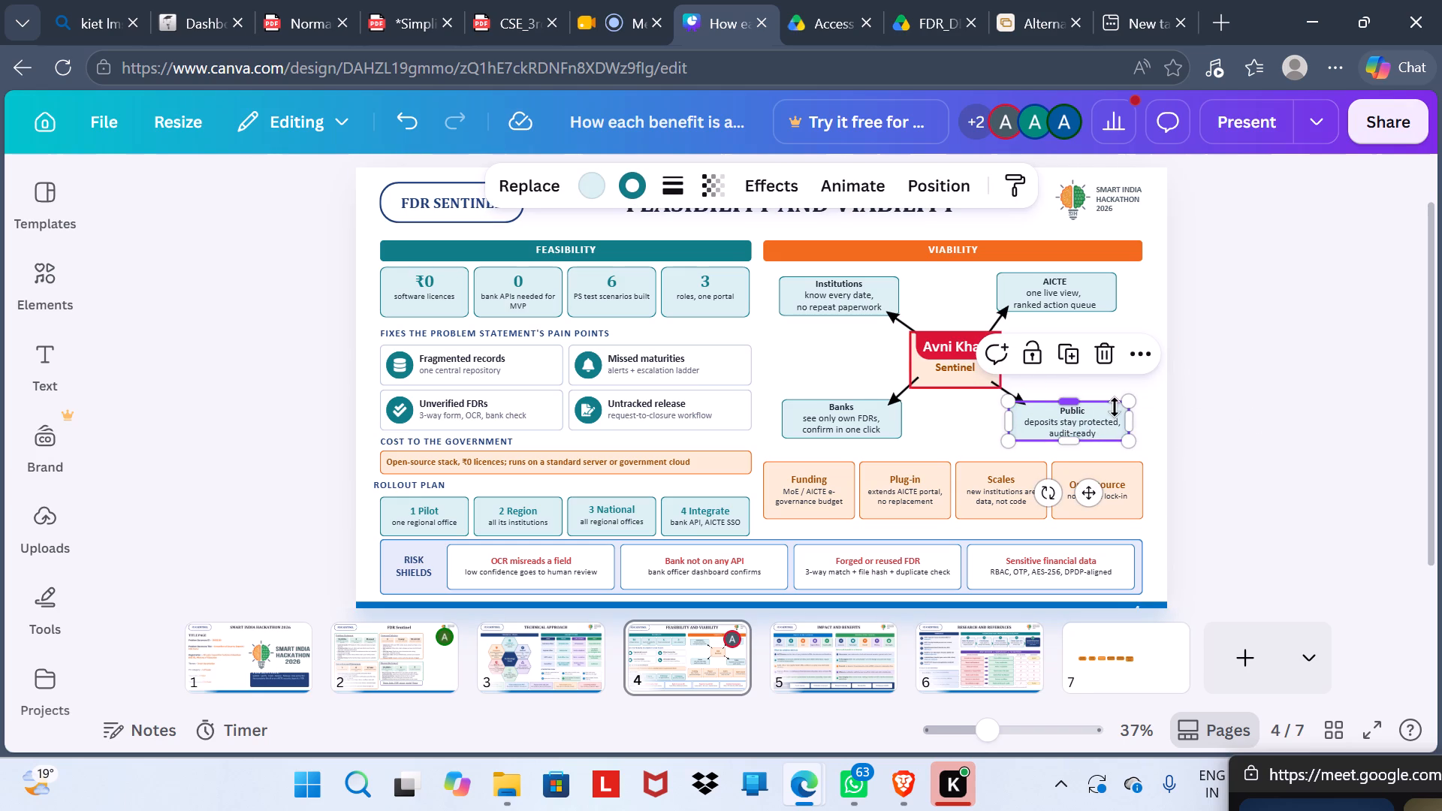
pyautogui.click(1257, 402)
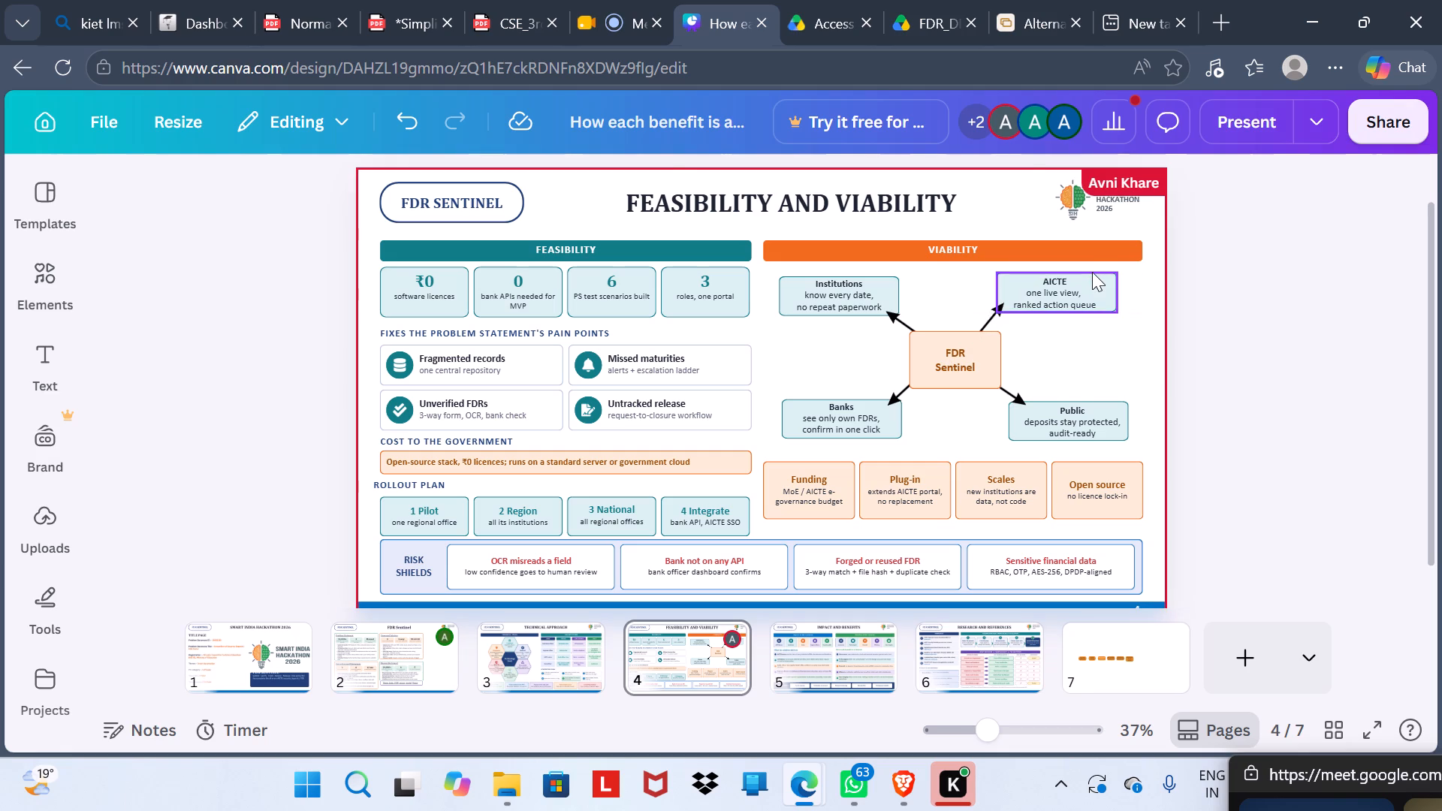
# Select the light-blue box behind the AICTE label in the Viability section for adjustment.
pyautogui.moveTo(1092, 272); pyautogui.dragTo(1104, 271)
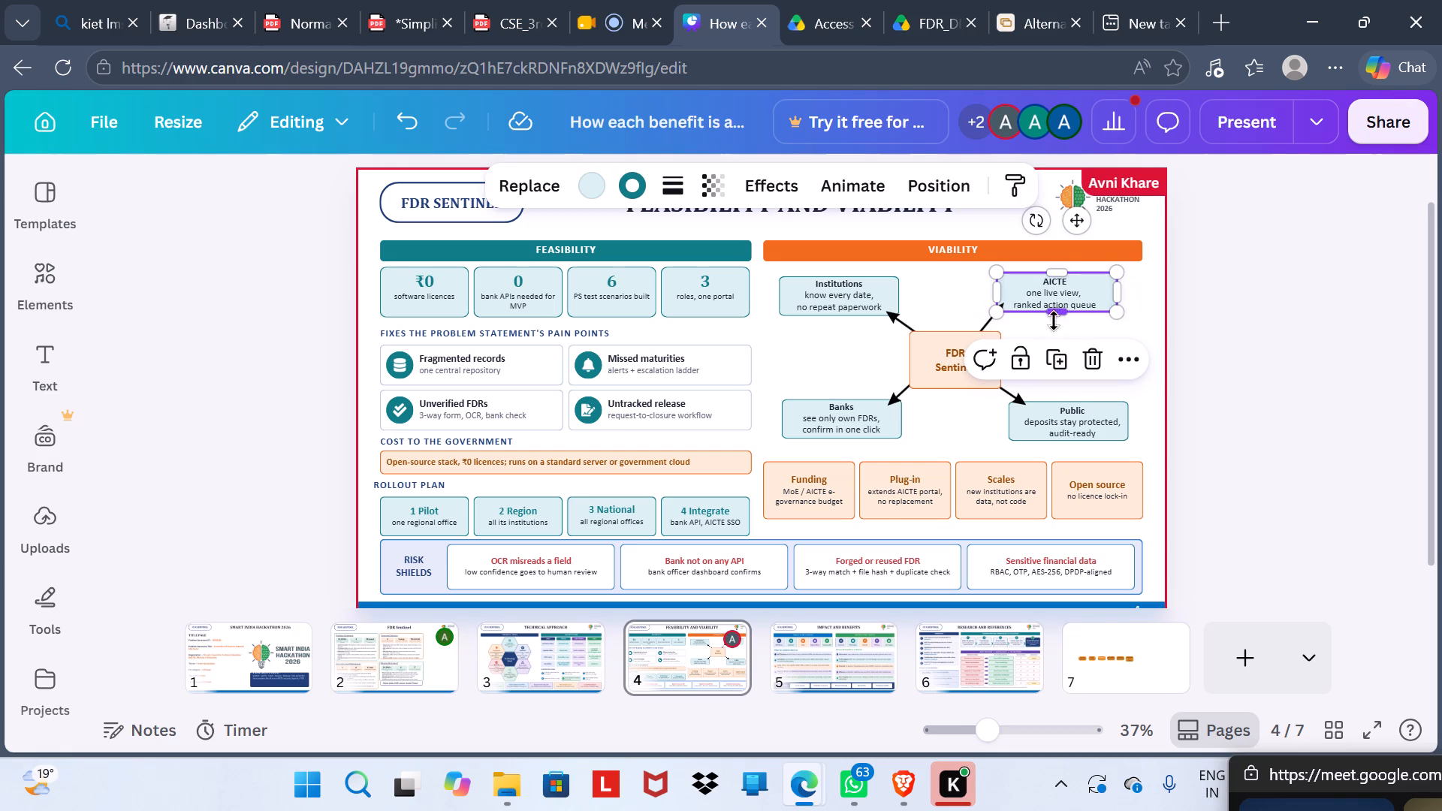
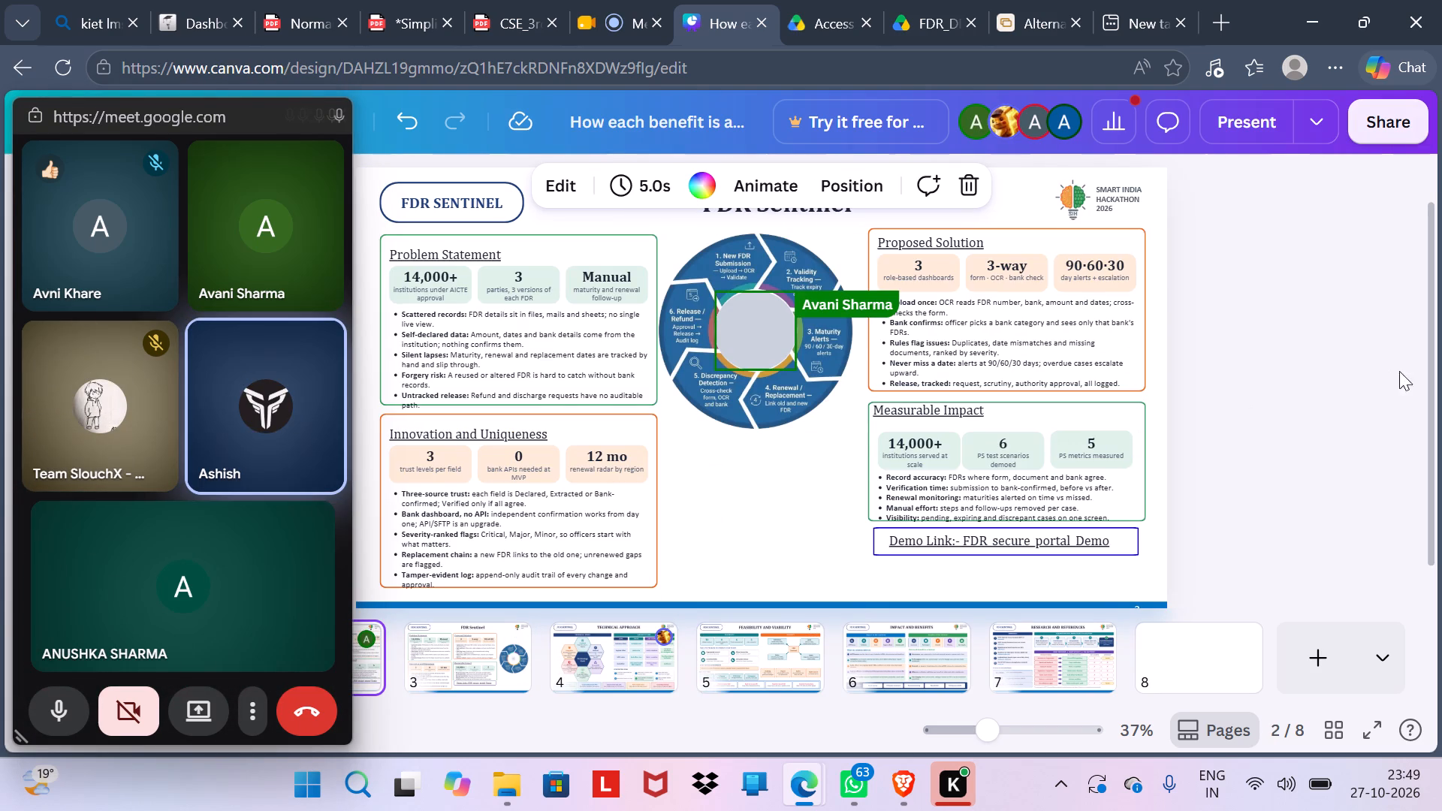
# Review the layout of slides 3 to 7, from FDR Sentinel through Research and References, and return to slide 2.
pyautogui.click(1298, 401)
pyautogui.press('Right')
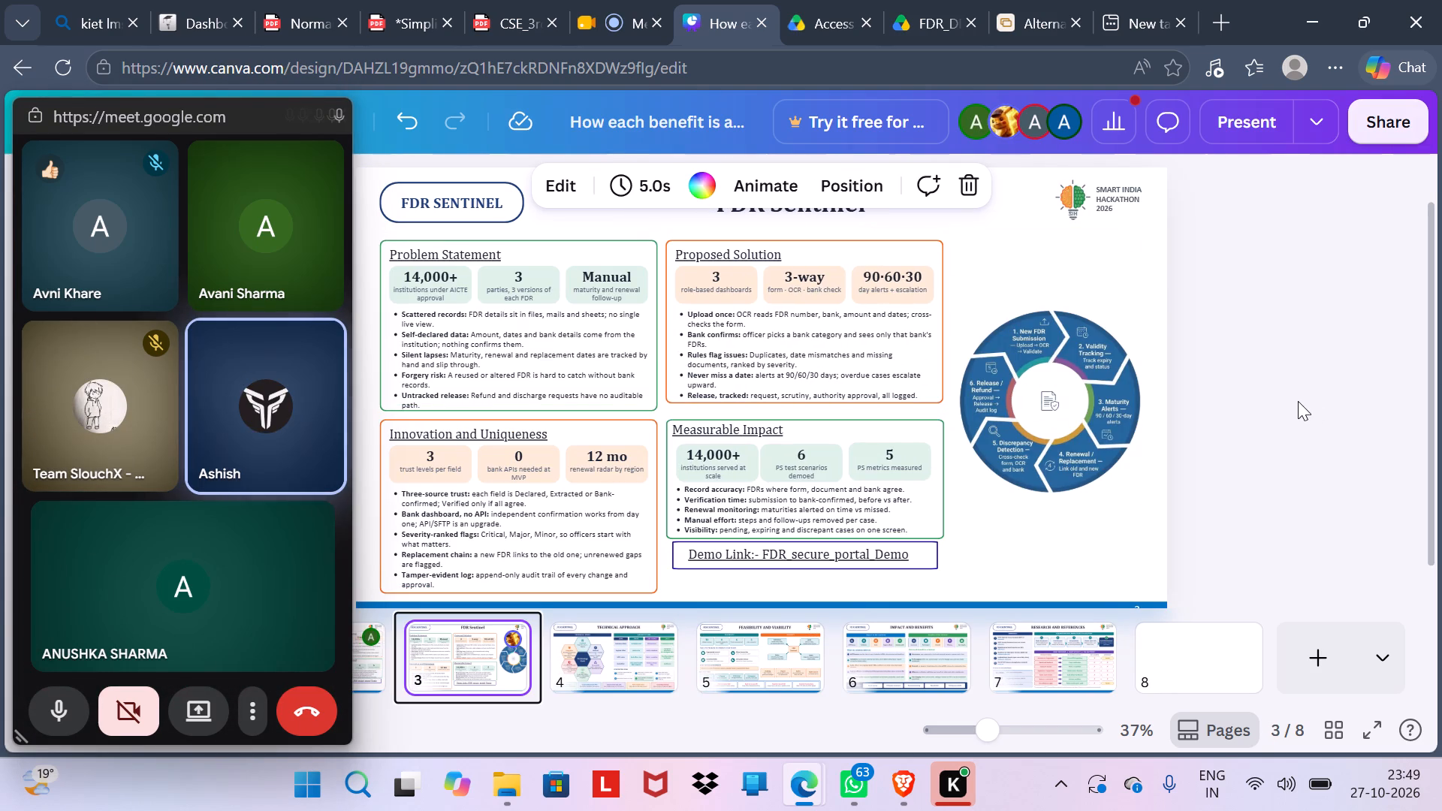
pyautogui.click(1298, 401)
pyautogui.press('Right')
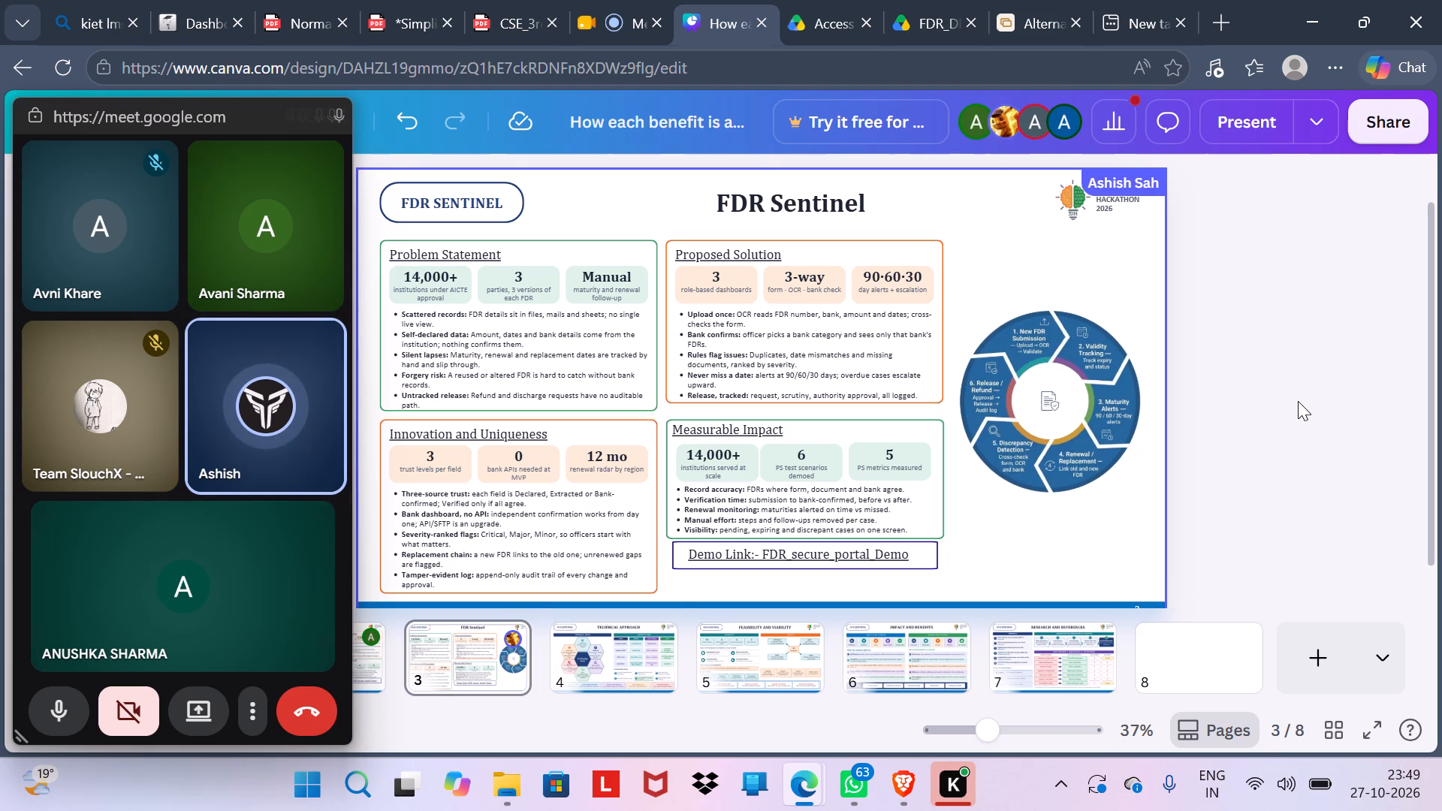
pyautogui.press('Right')
pyautogui.press('Left')
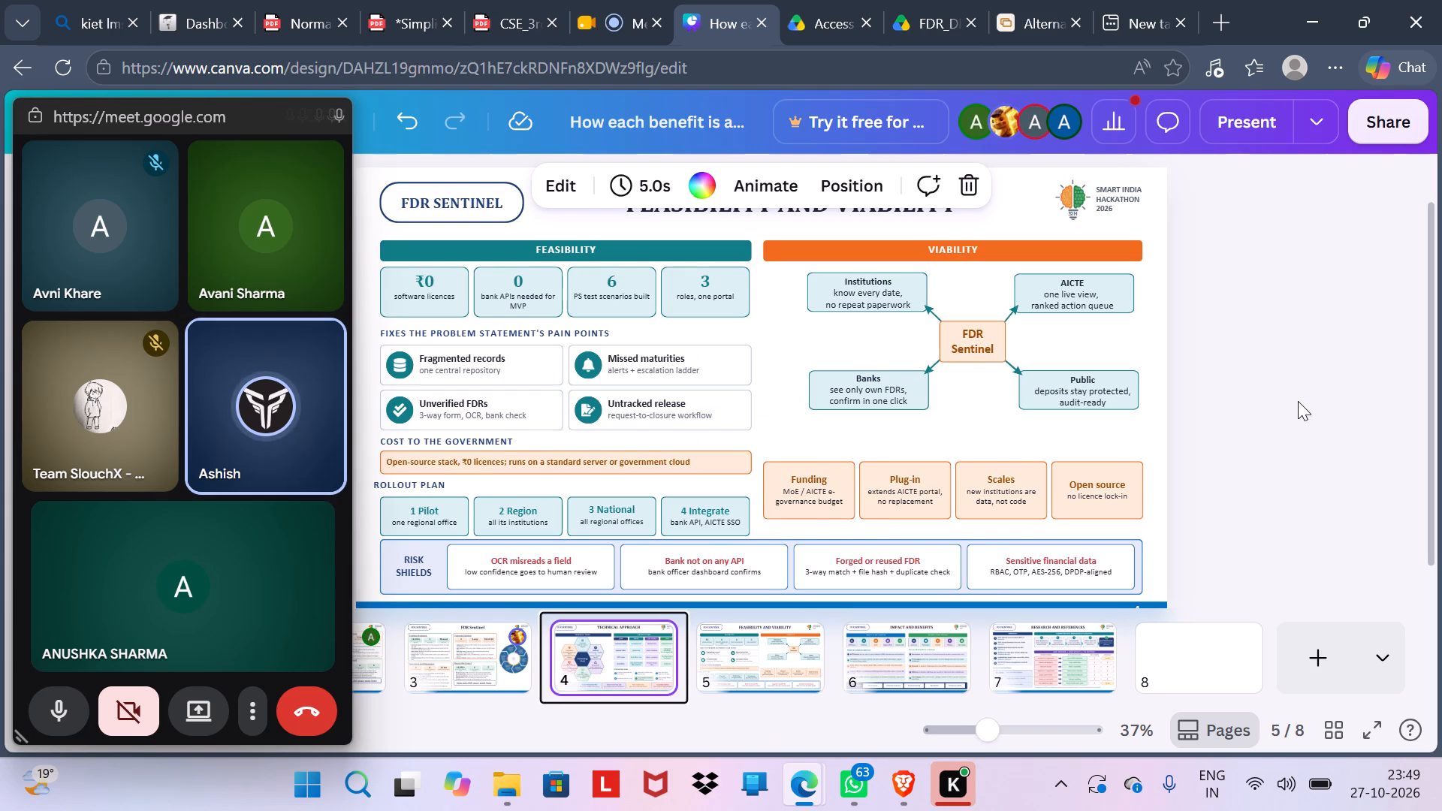
pyautogui.click(1298, 401)
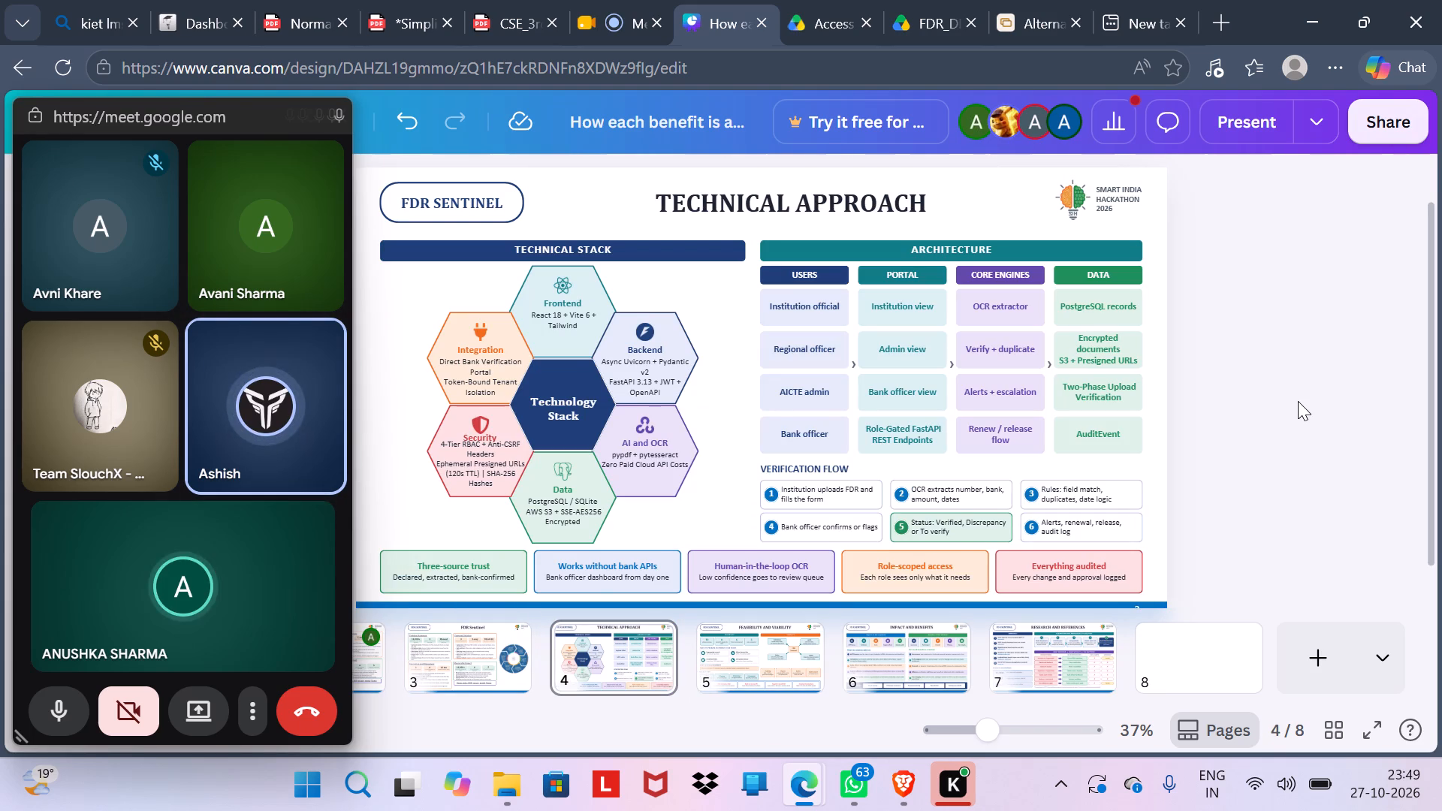
pyautogui.press('Right')
pyautogui.click(1298, 401)
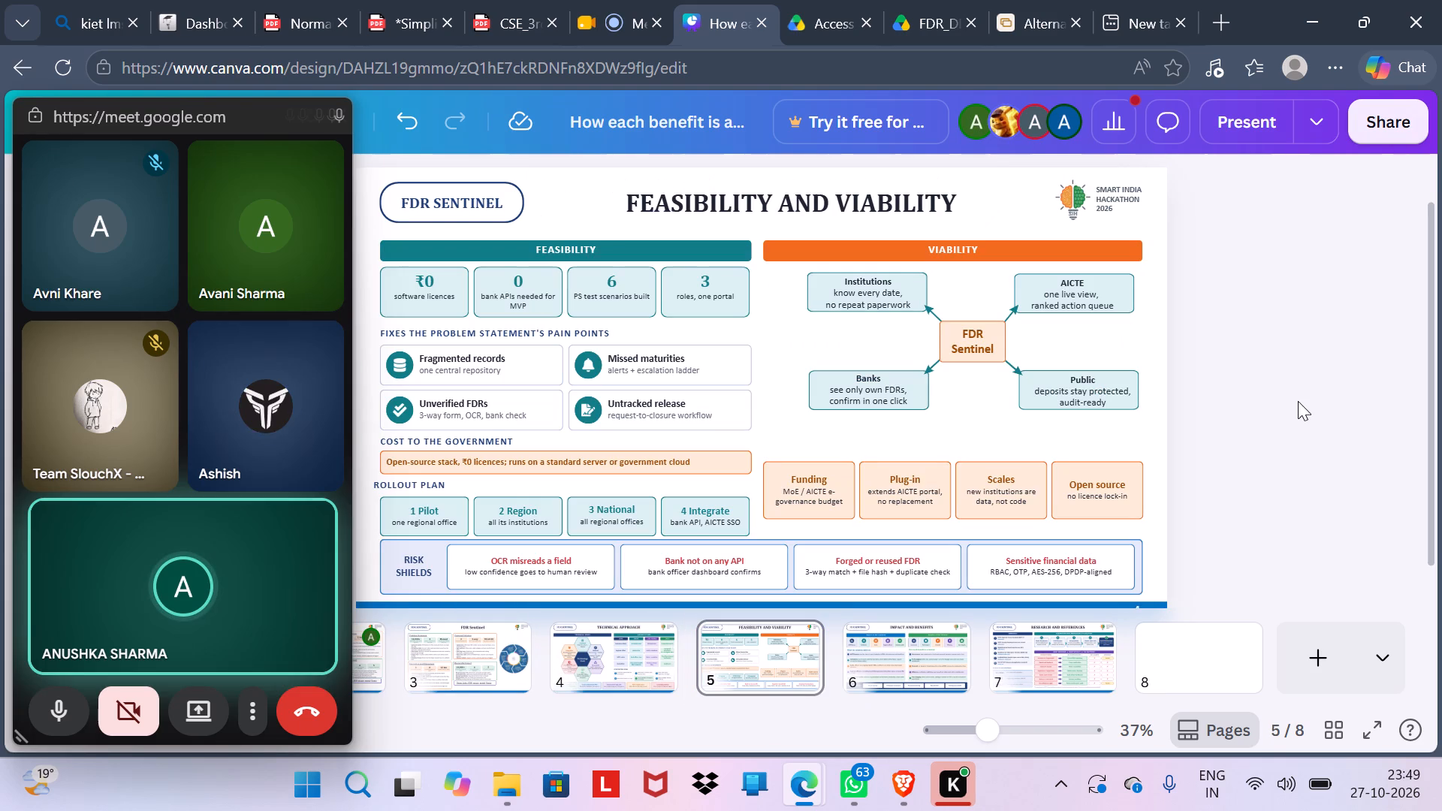
pyautogui.press('Right')
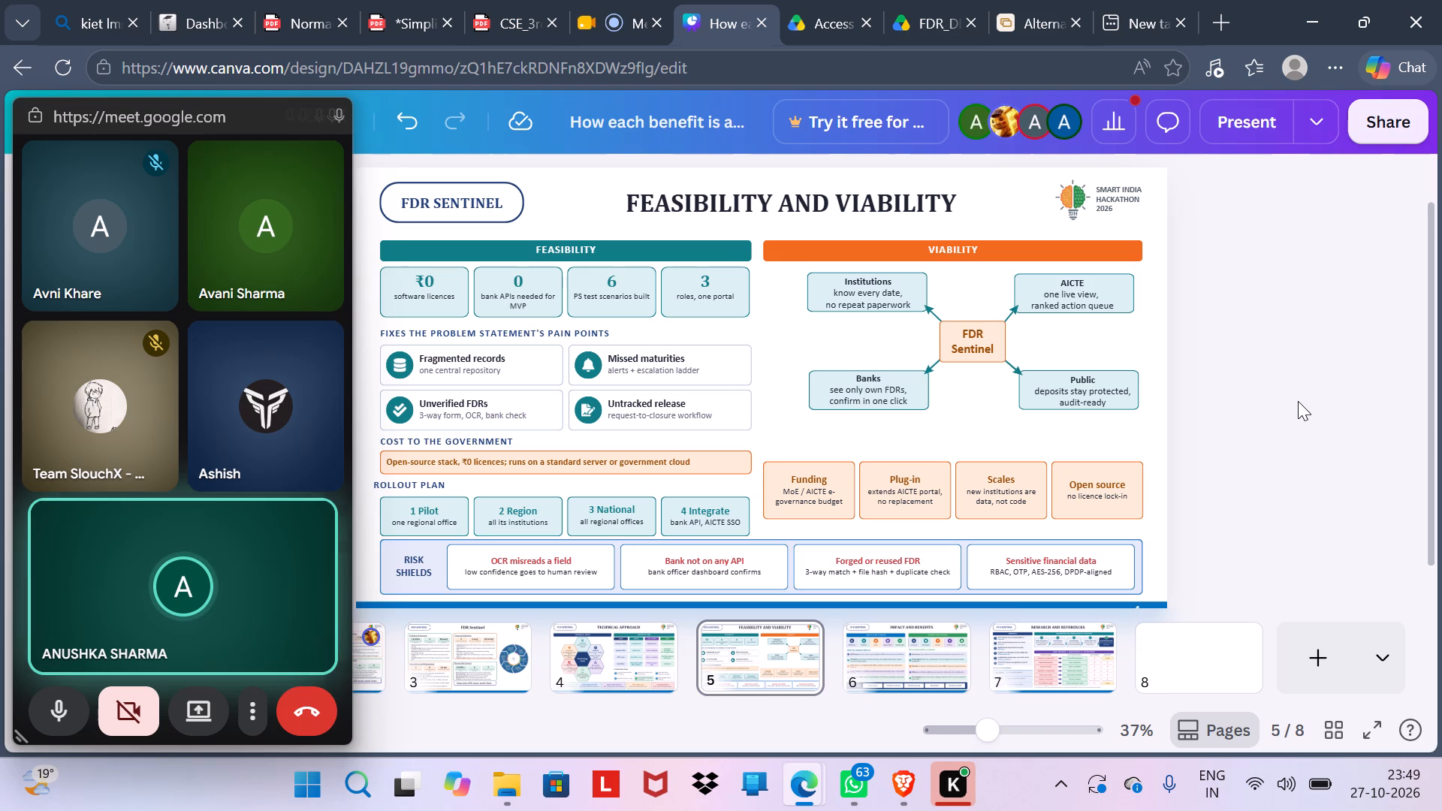
pyautogui.press('Right')
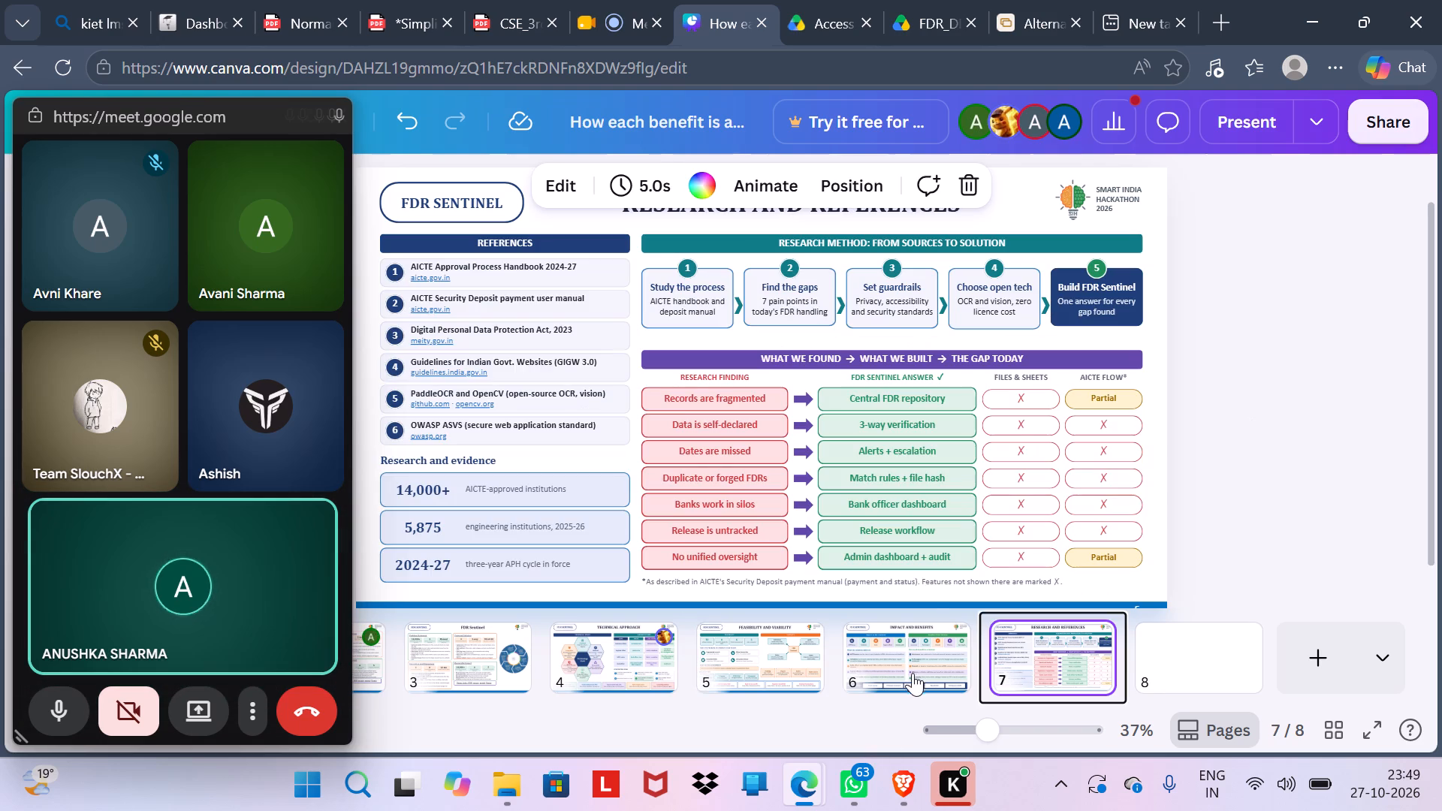
pyautogui.click(916, 669)
pyautogui.click(1230, 448)
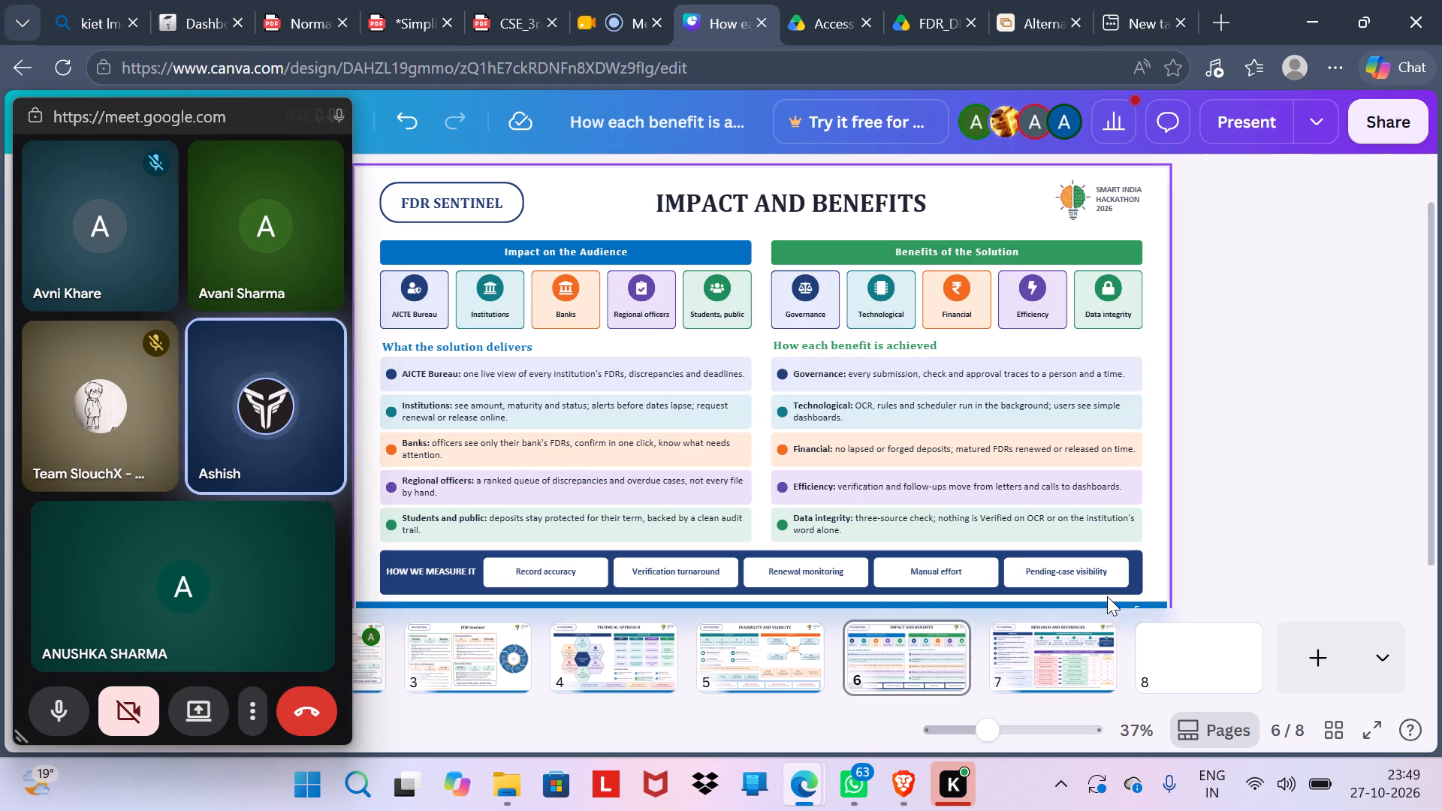
pyautogui.click(1019, 656)
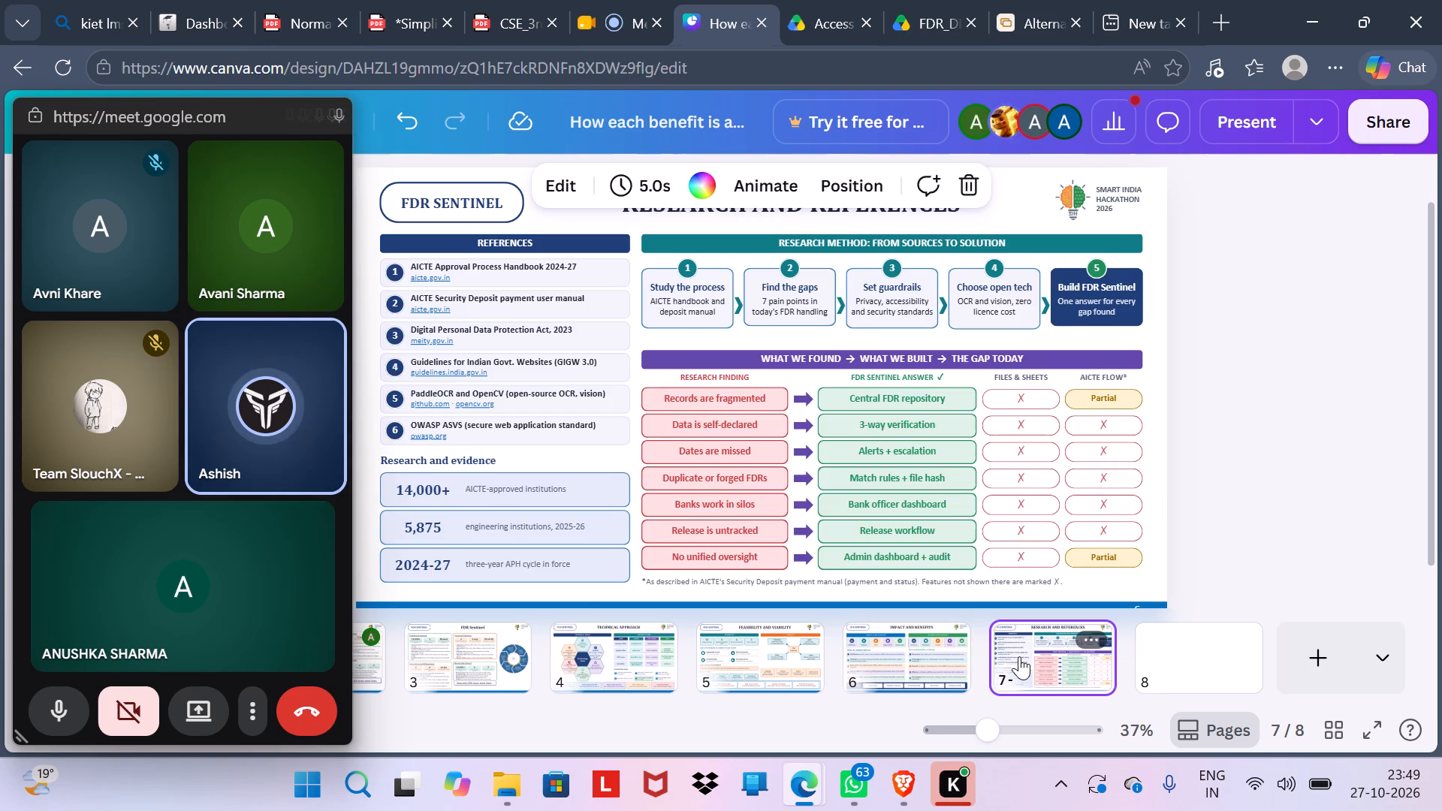
pyautogui.click(1404, 327)
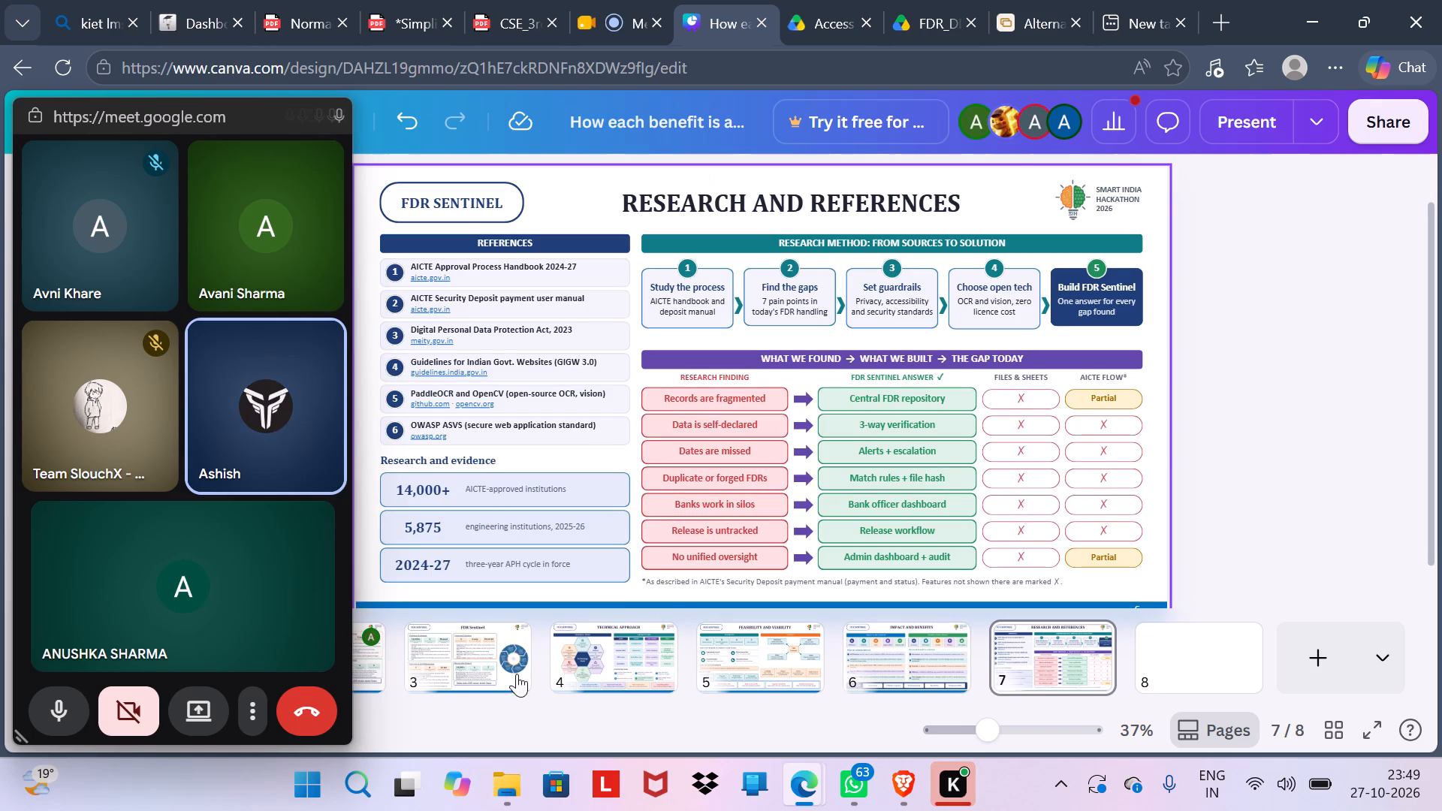
pyautogui.click(368, 650)
pyautogui.click(1261, 380)
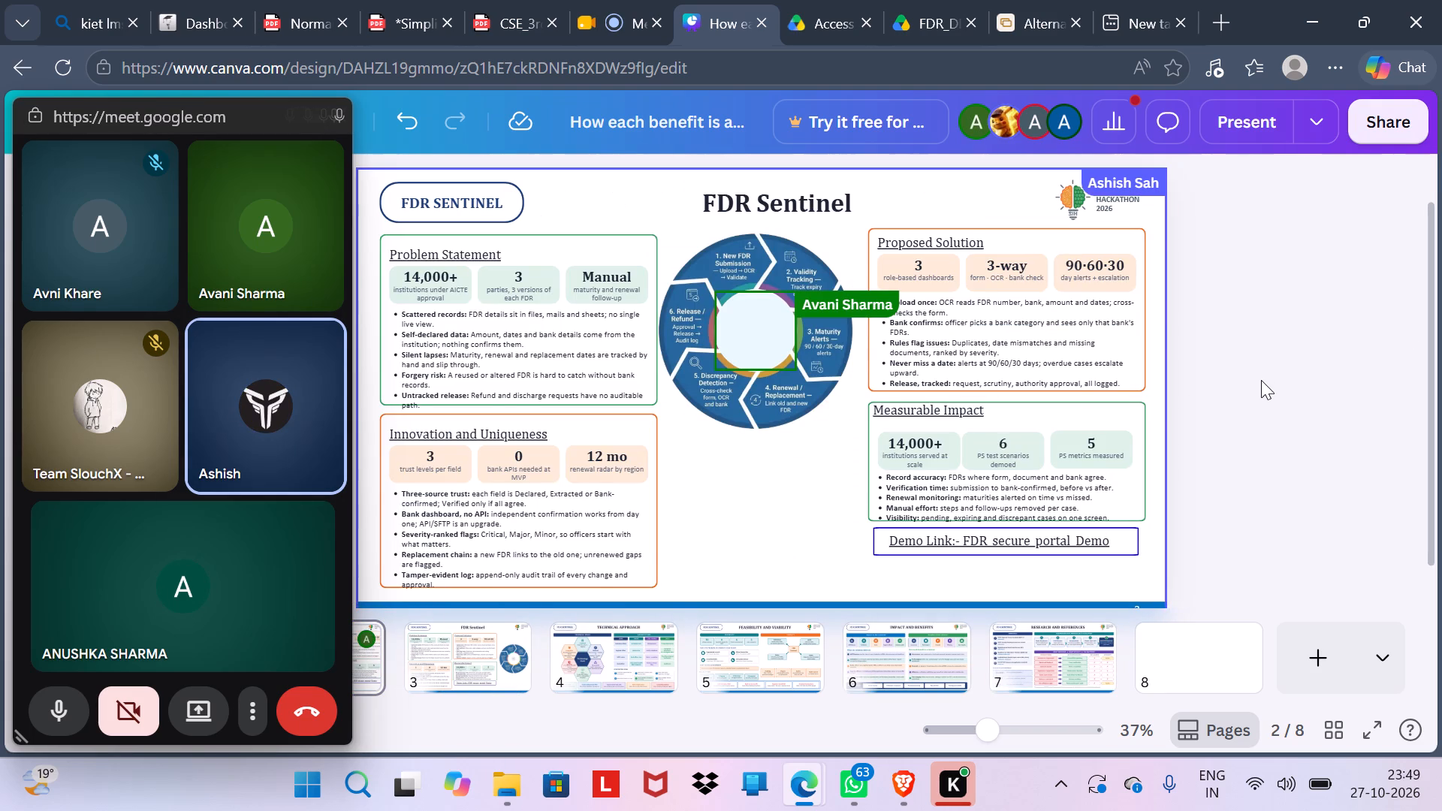